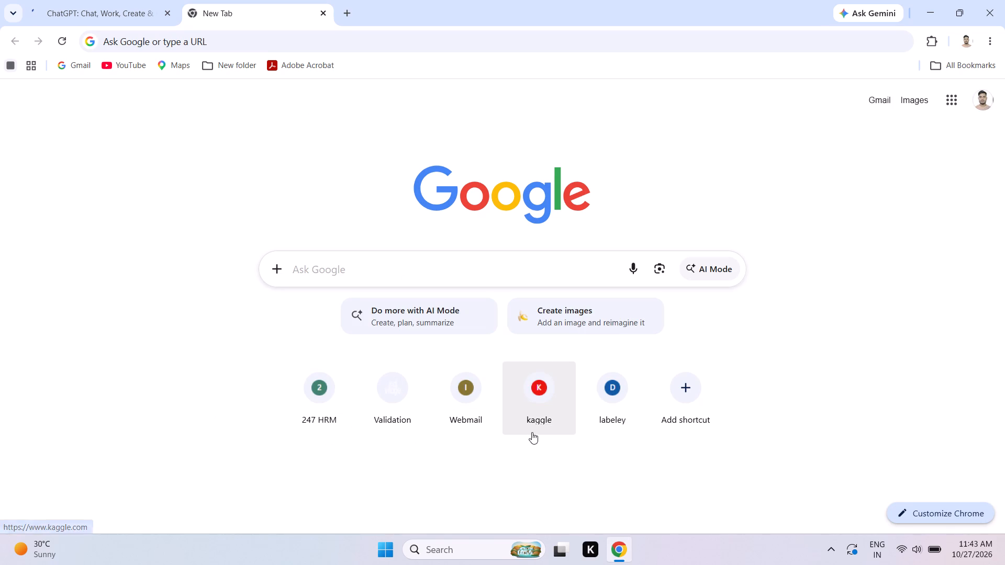
click(409, 276)
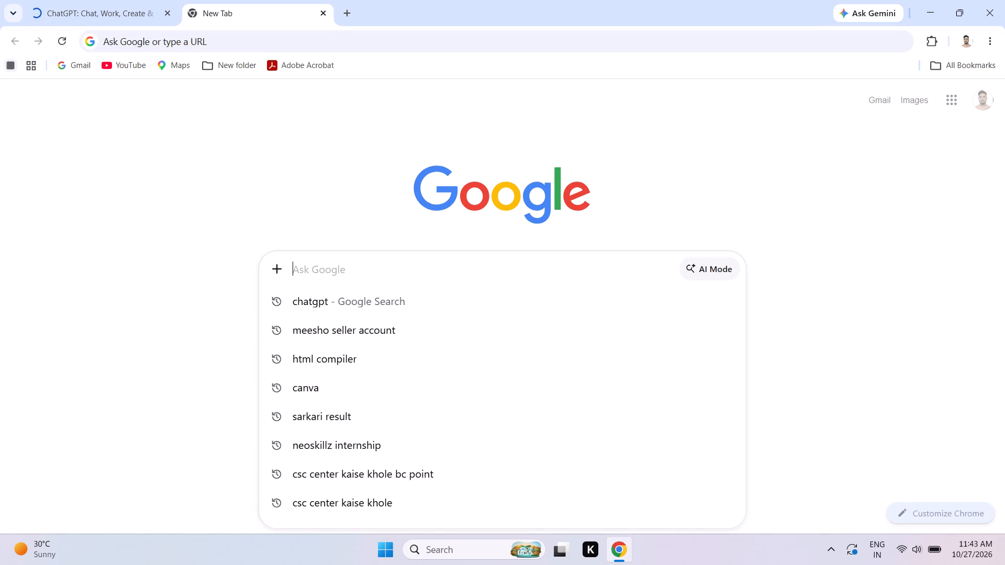
text(you)
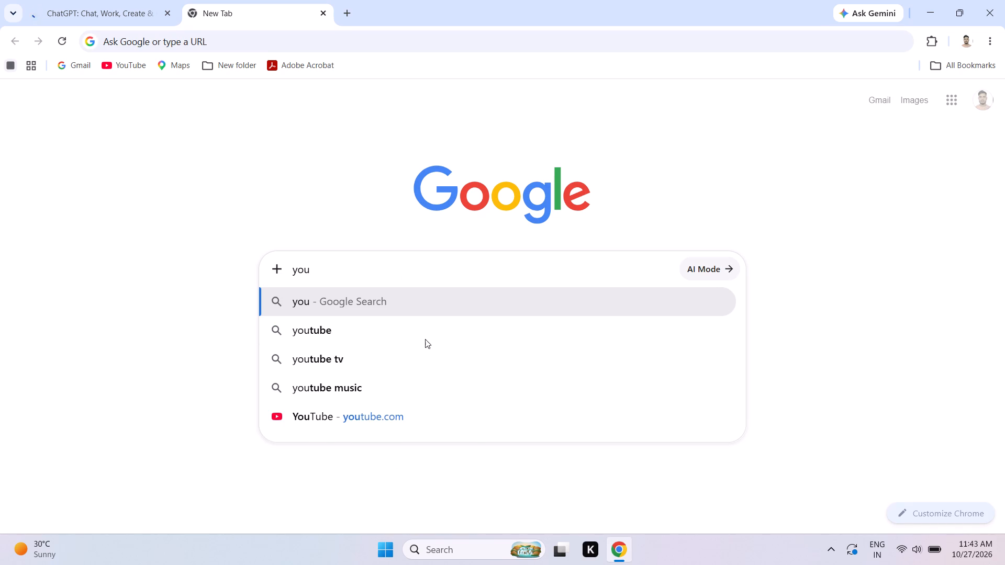
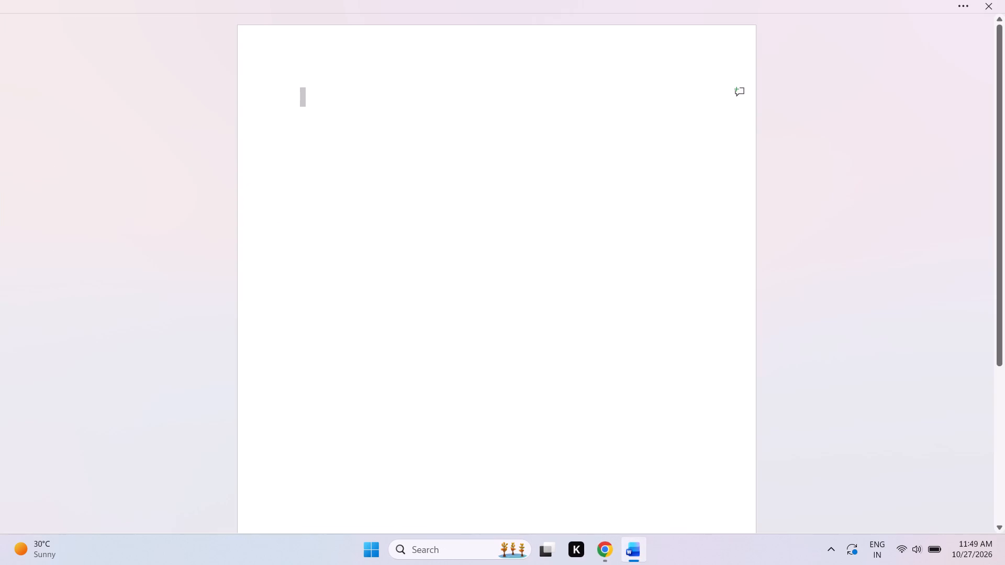
Set the ribbon display to always show the ribbon.
click(959, 12)
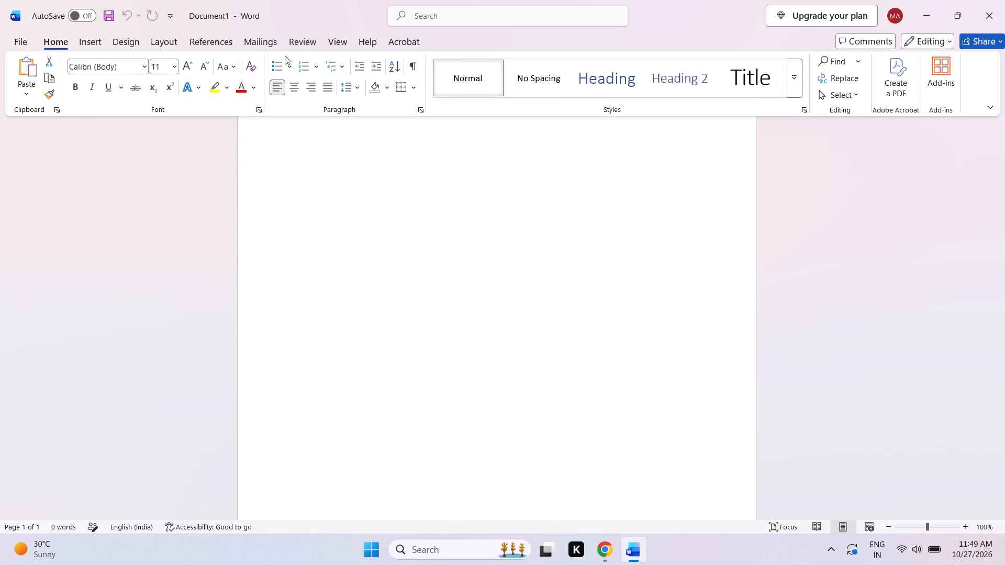
click(303, 177)
click(302, 177)
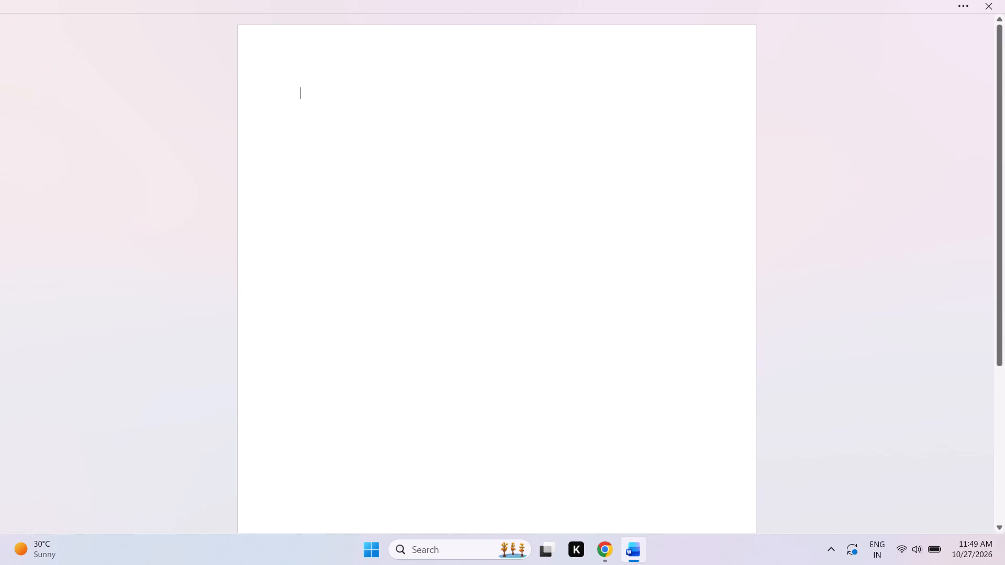
click(956, 8)
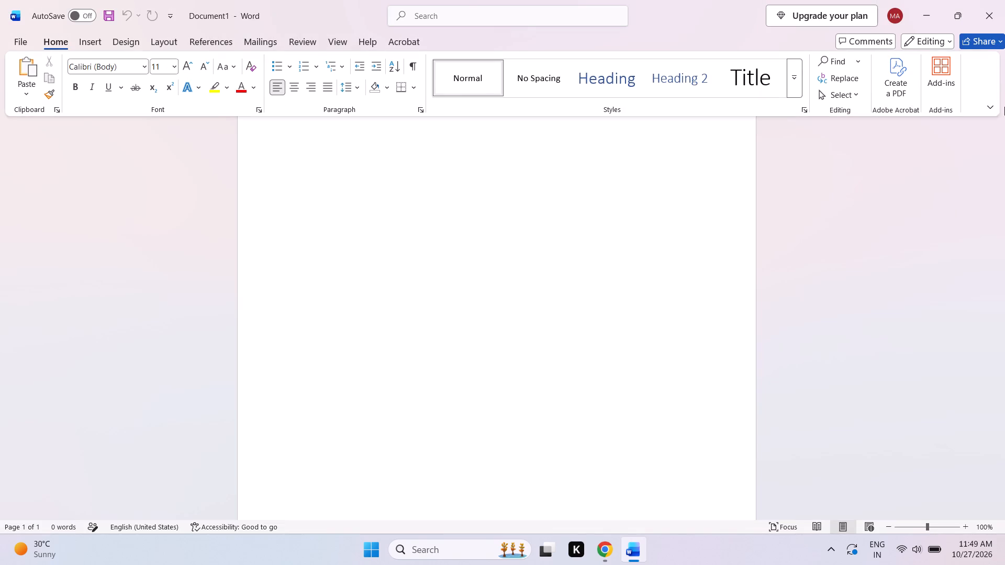
click(998, 110)
click(986, 107)
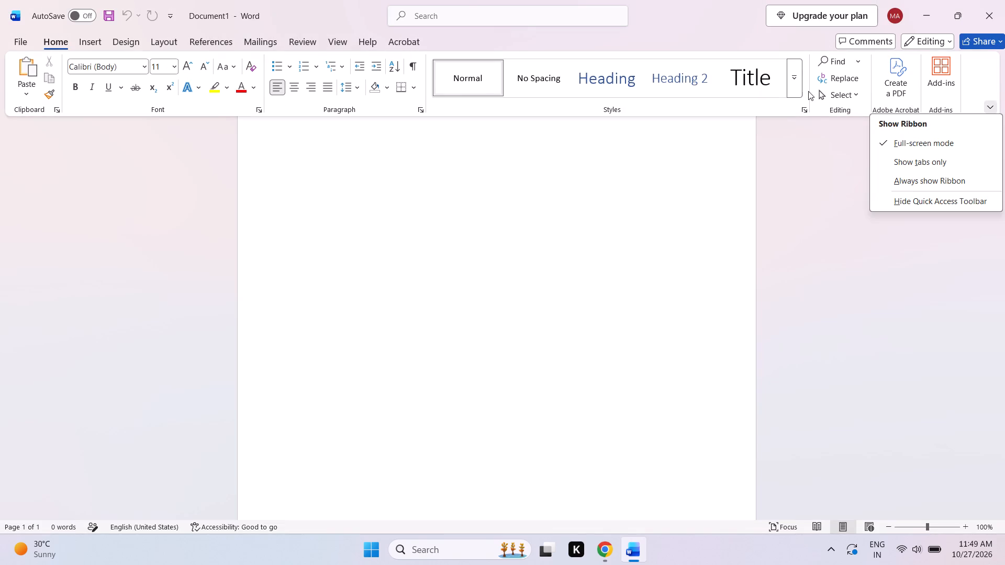
click(936, 187)
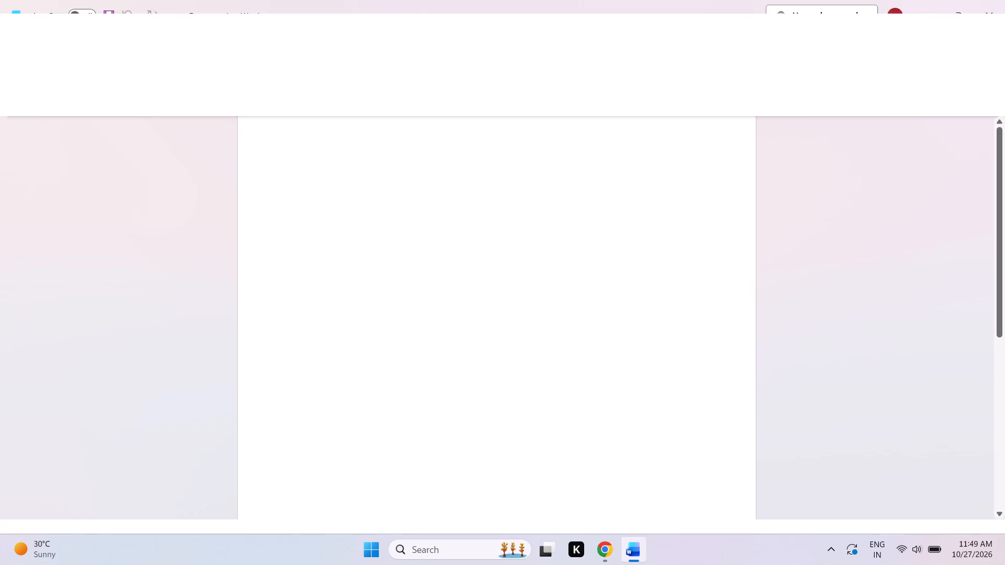
Paste the copied insulation products email into the blank document.
key(ctrl+v)
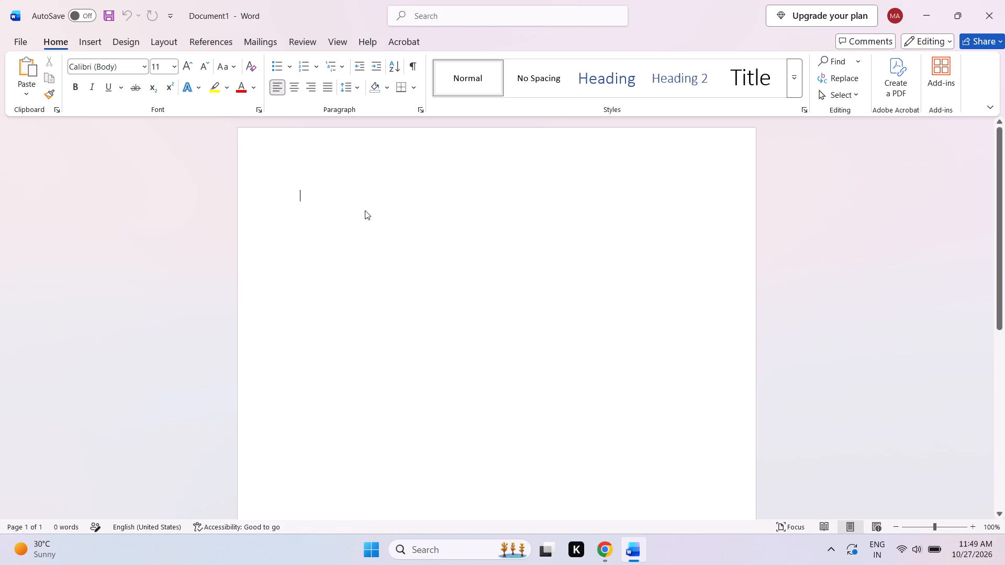
scroll(350, 224, up, 2)
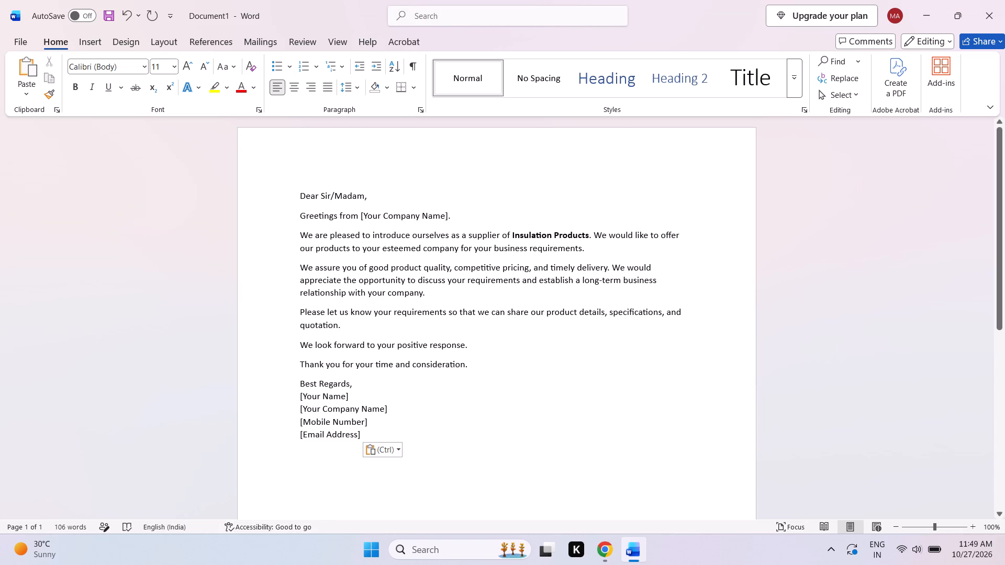
scroll(373, 222, down, 1)
scroll(376, 227, up, 3)
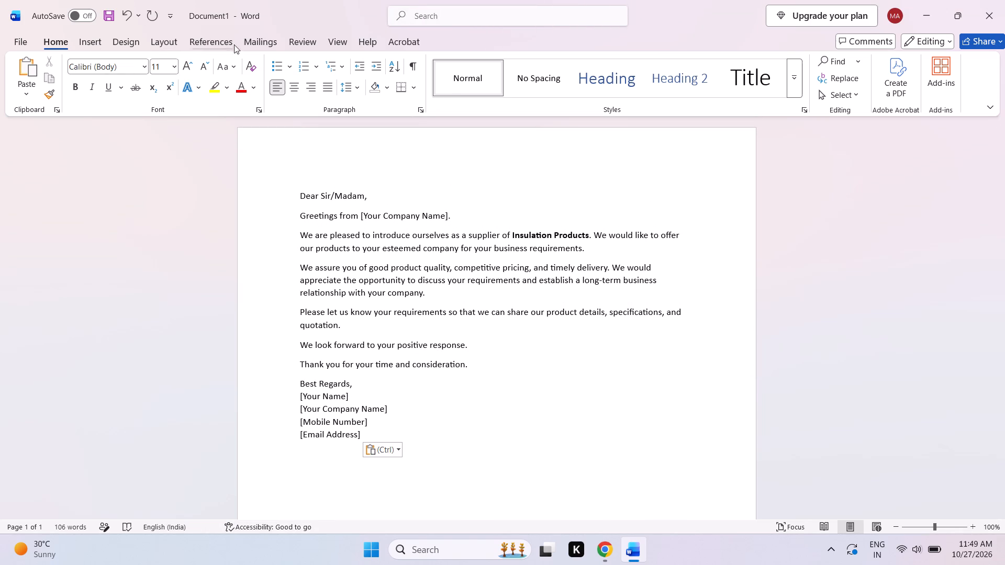
Start a mail merge of the Letters type for the email document.
click(270, 44)
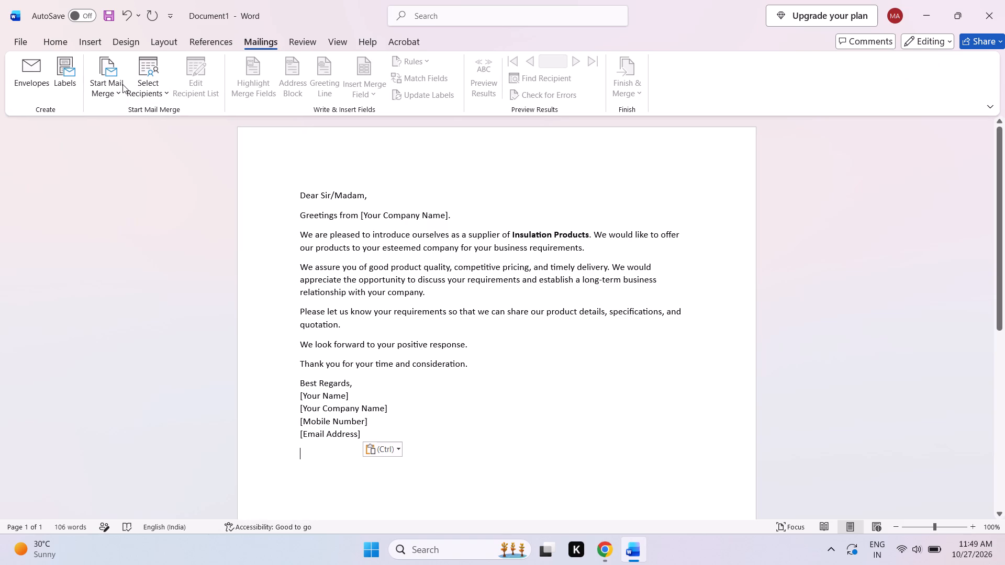
click(122, 84)
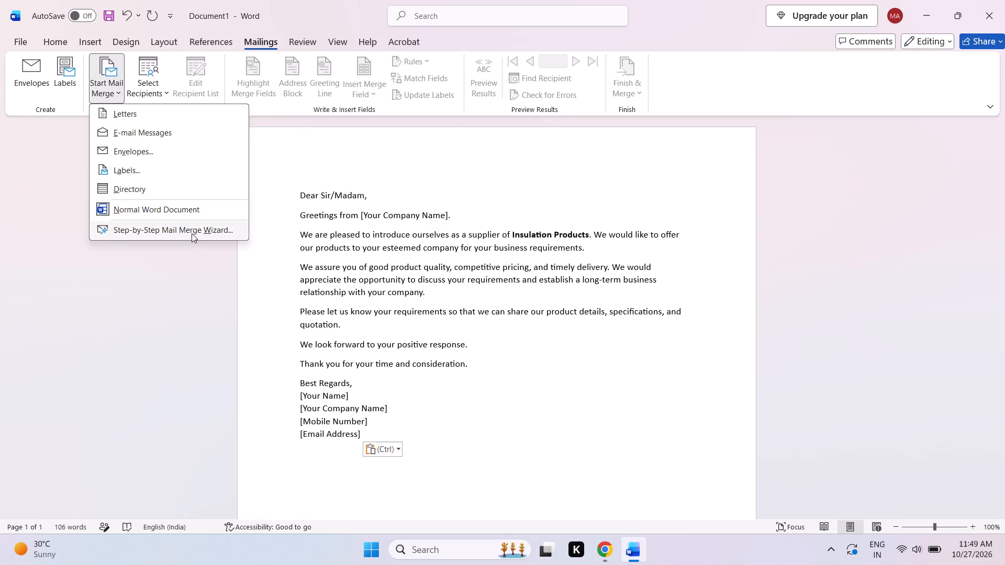
click(150, 115)
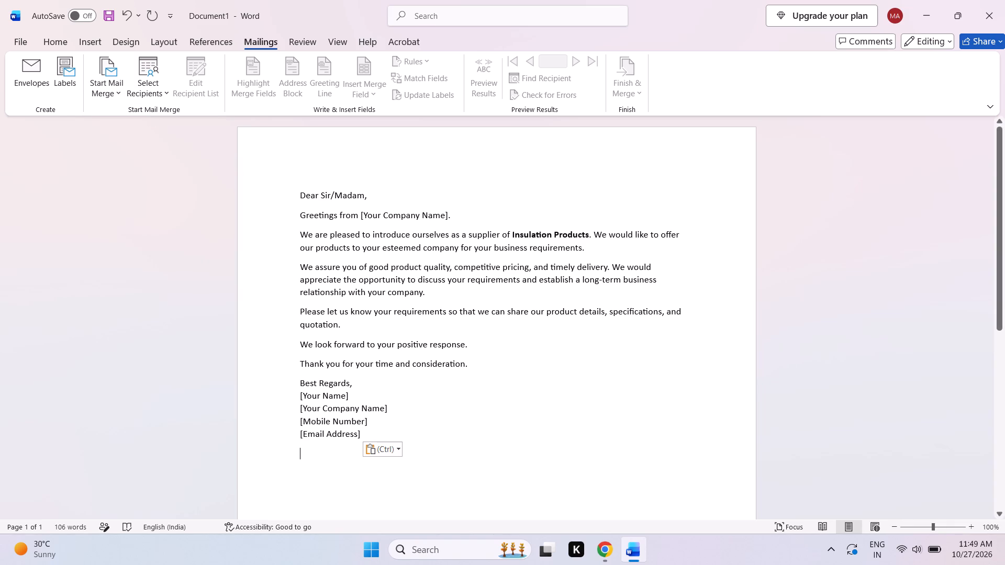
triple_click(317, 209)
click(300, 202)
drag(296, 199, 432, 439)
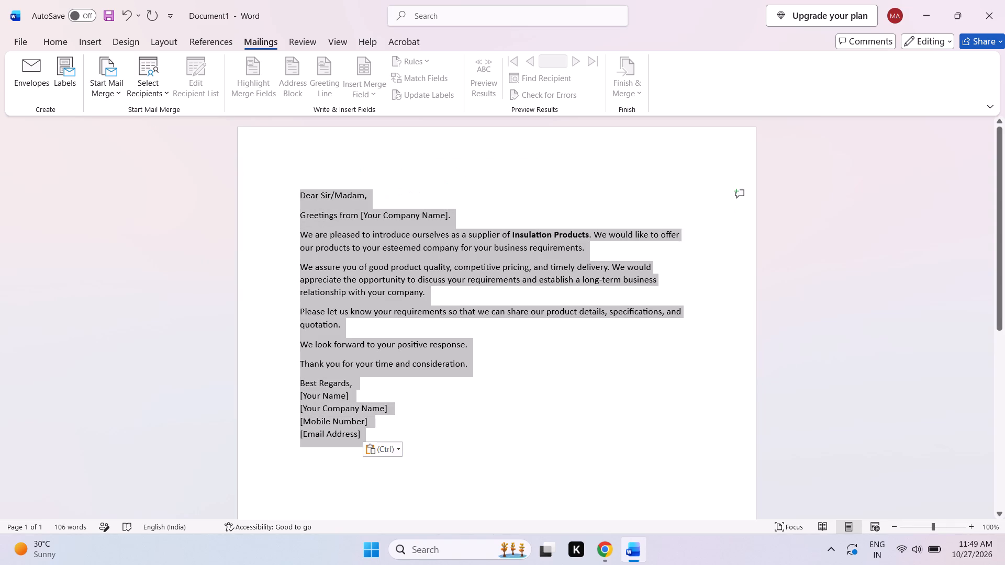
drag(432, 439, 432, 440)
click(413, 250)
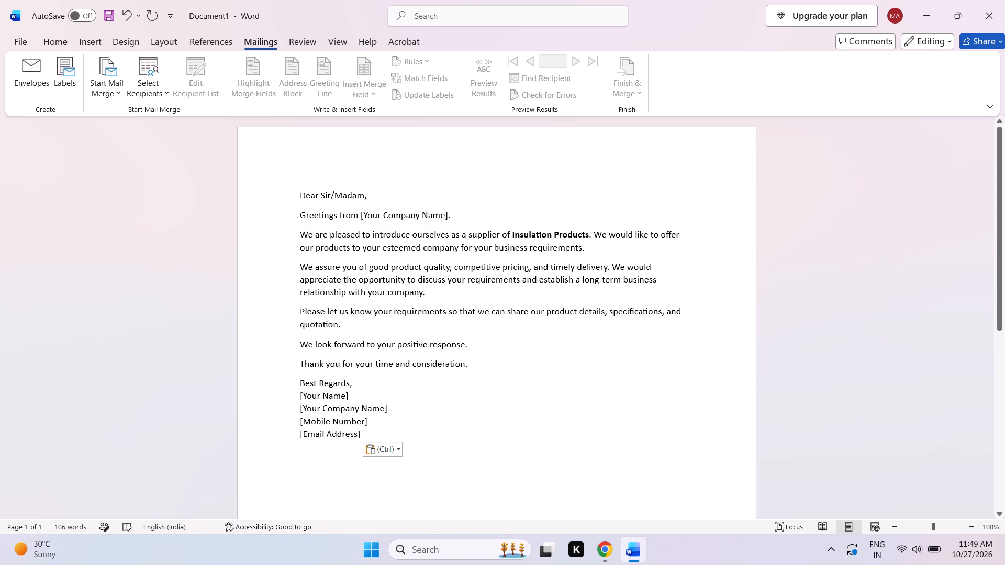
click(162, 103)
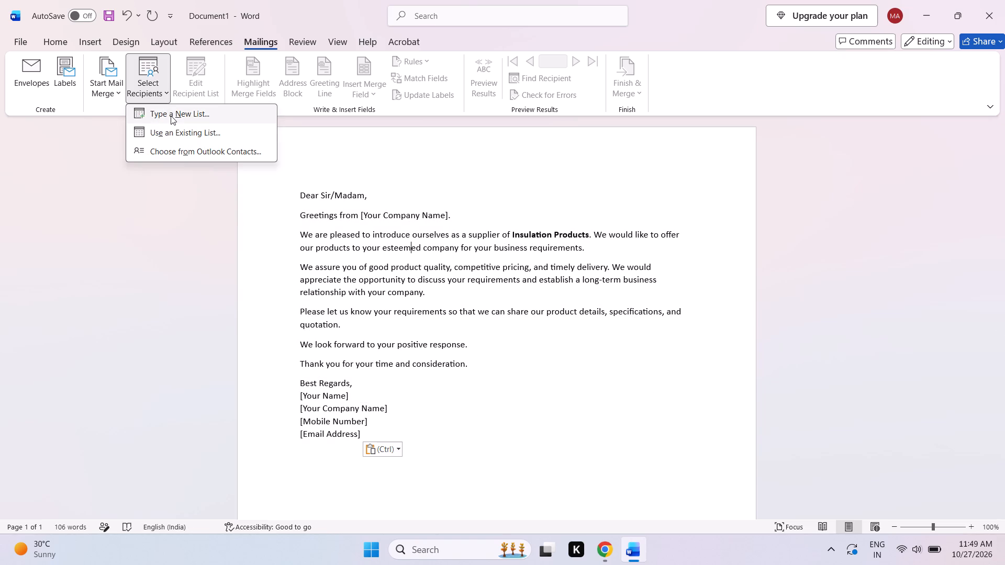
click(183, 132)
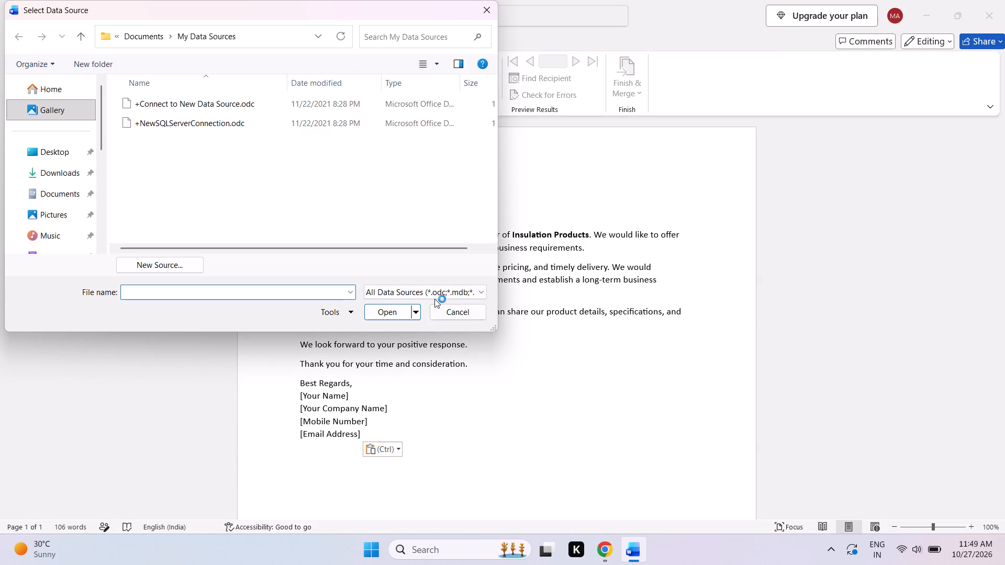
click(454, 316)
Start a new typed recipient list and delete its Title, First Name, Last Name and Address Line 2 fields.
click(152, 82)
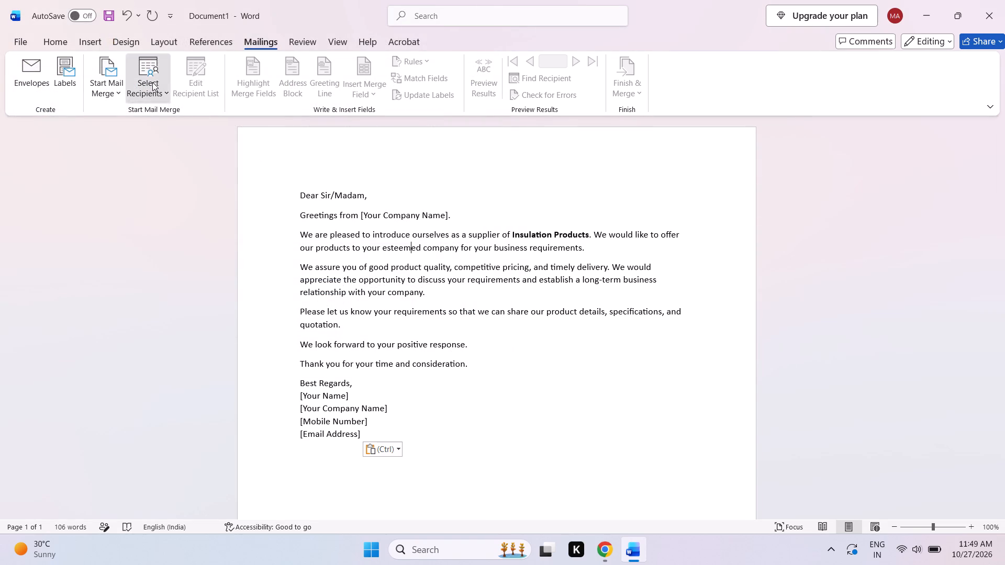
click(202, 117)
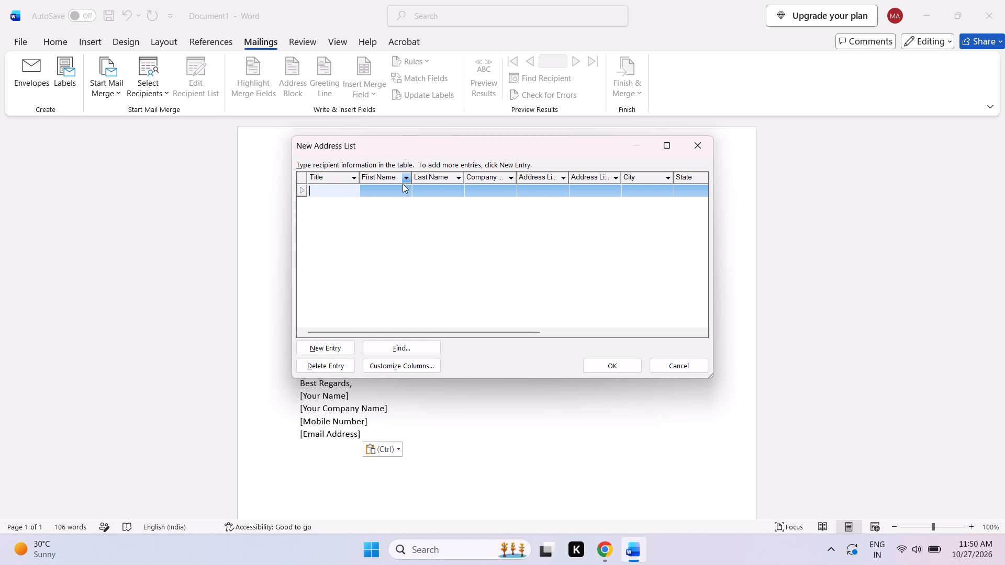
click(414, 369)
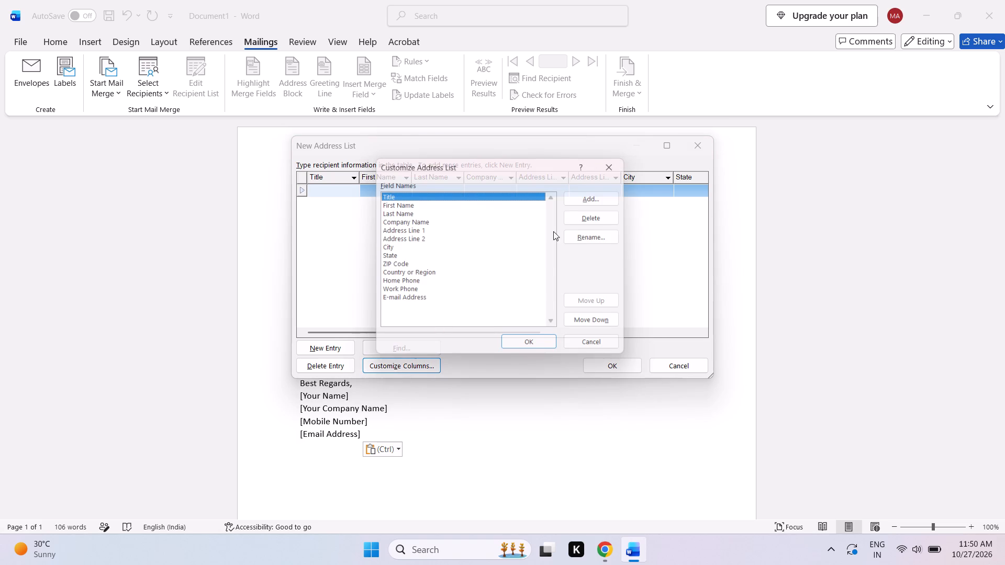
click(594, 217)
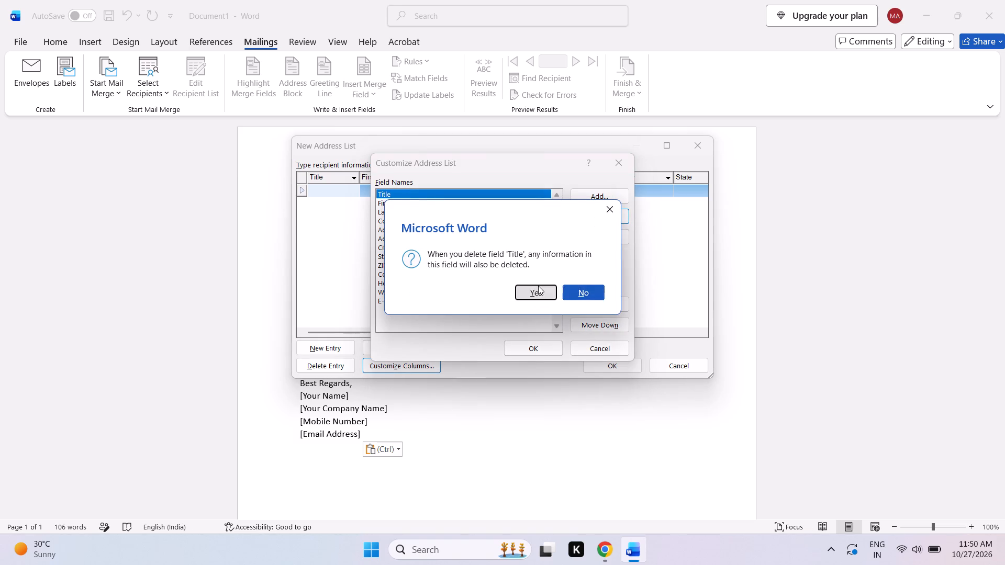
click(539, 285)
click(590, 217)
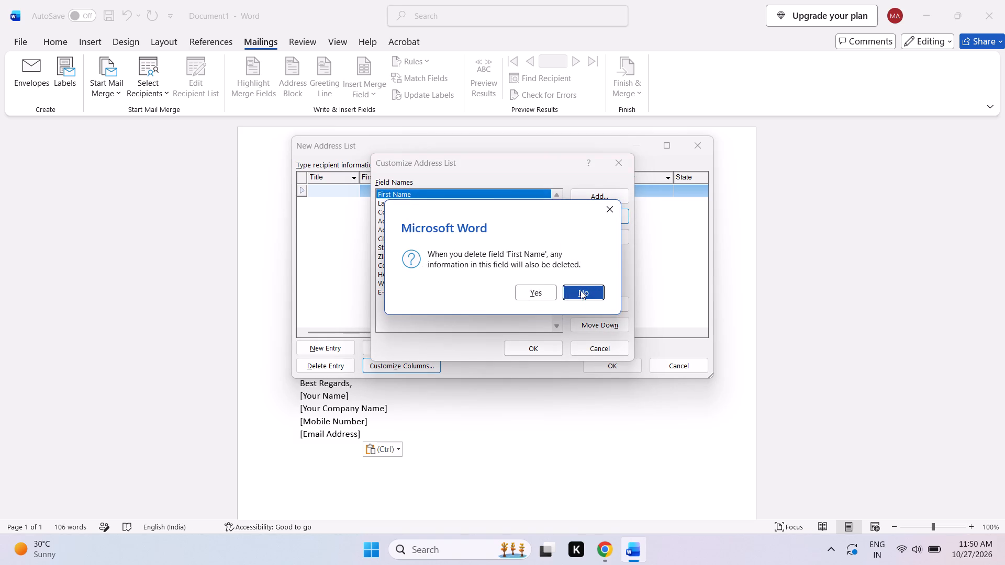
click(535, 282)
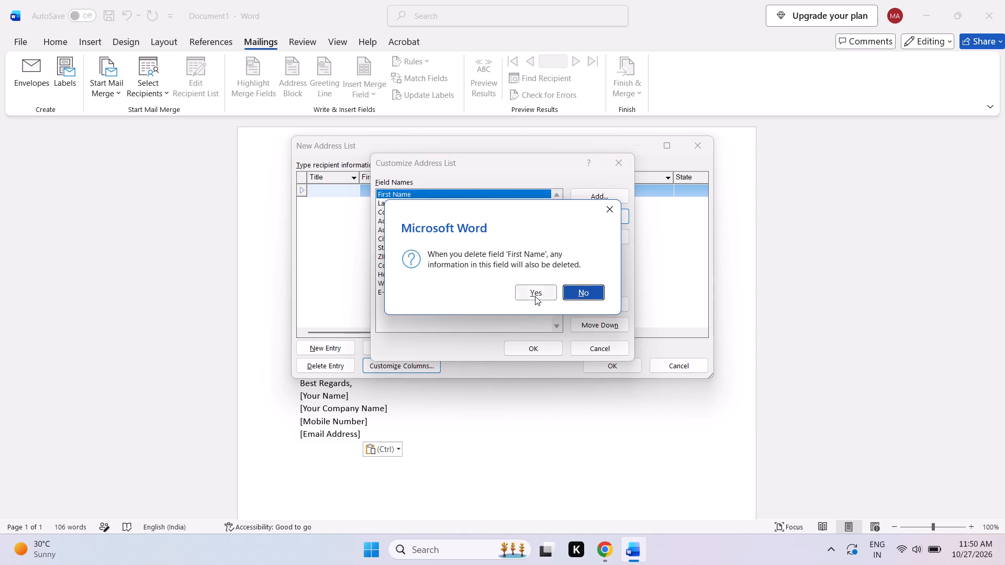
click(534, 296)
click(593, 217)
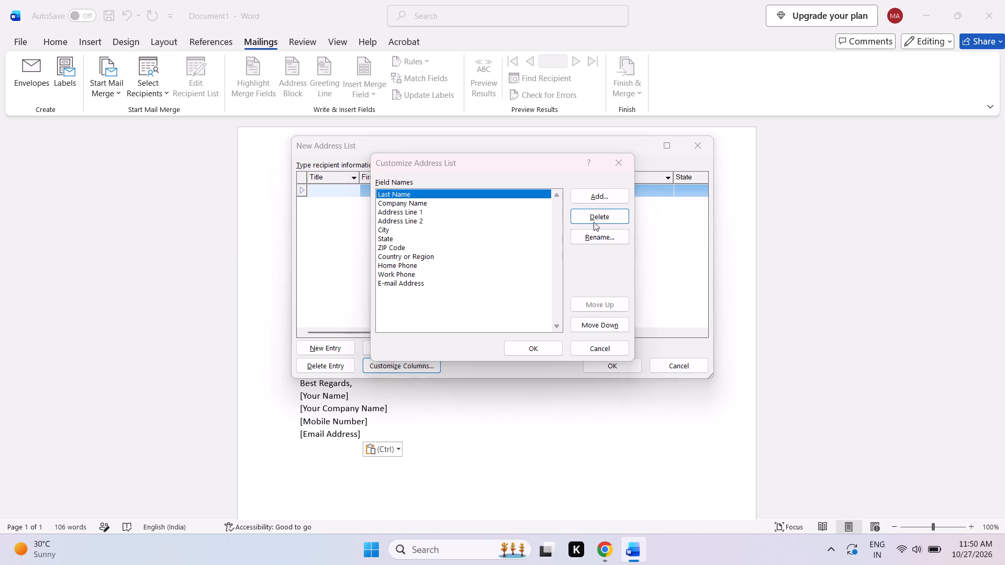
click(543, 294)
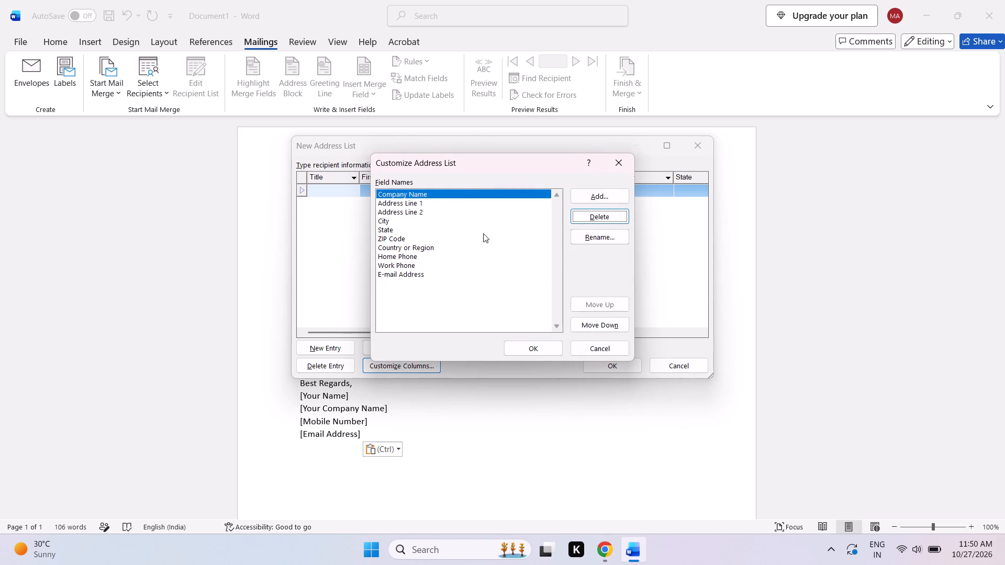
click(466, 216)
click(591, 217)
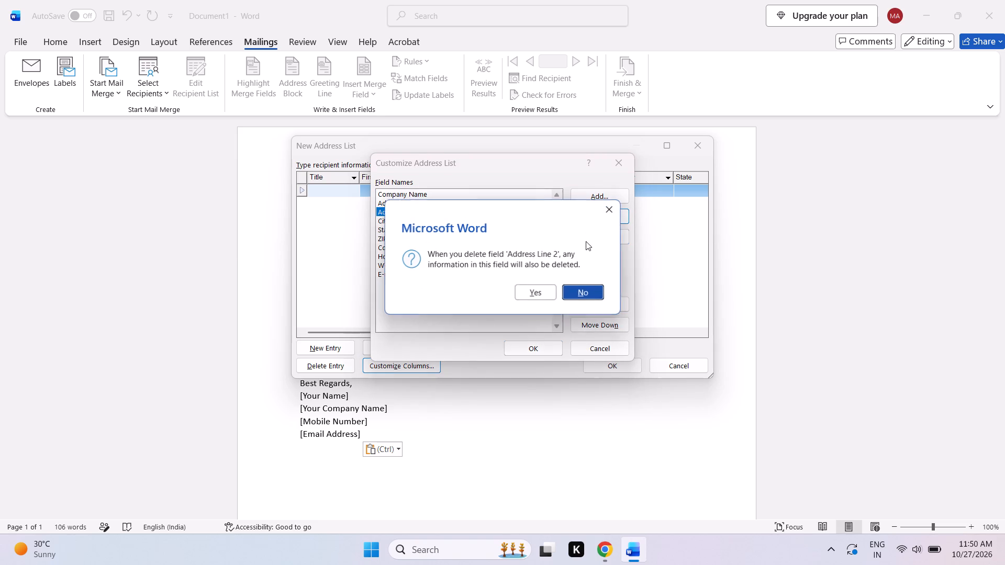
click(527, 290)
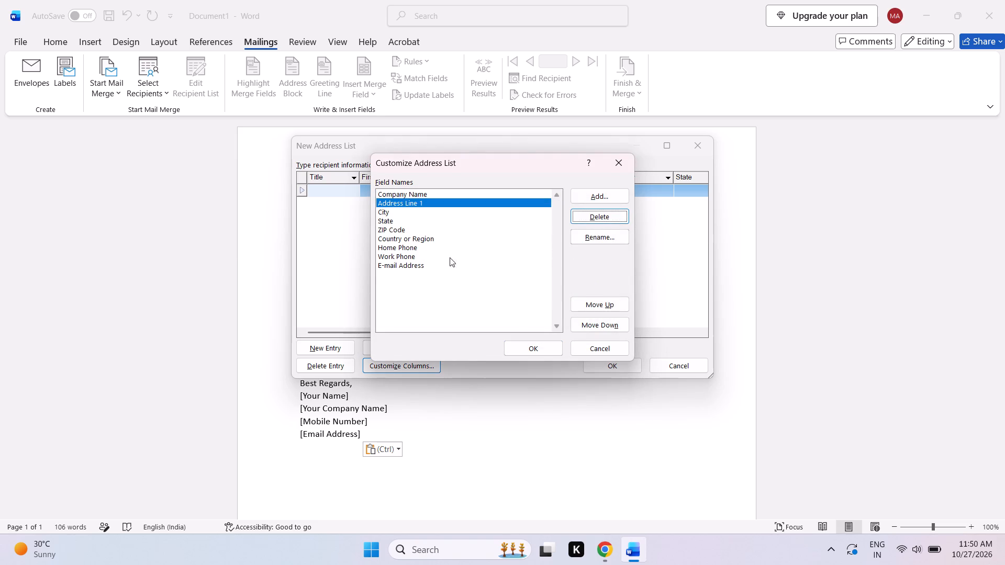
Rename the Work Phone field of the address list to Contact Number.
click(449, 231)
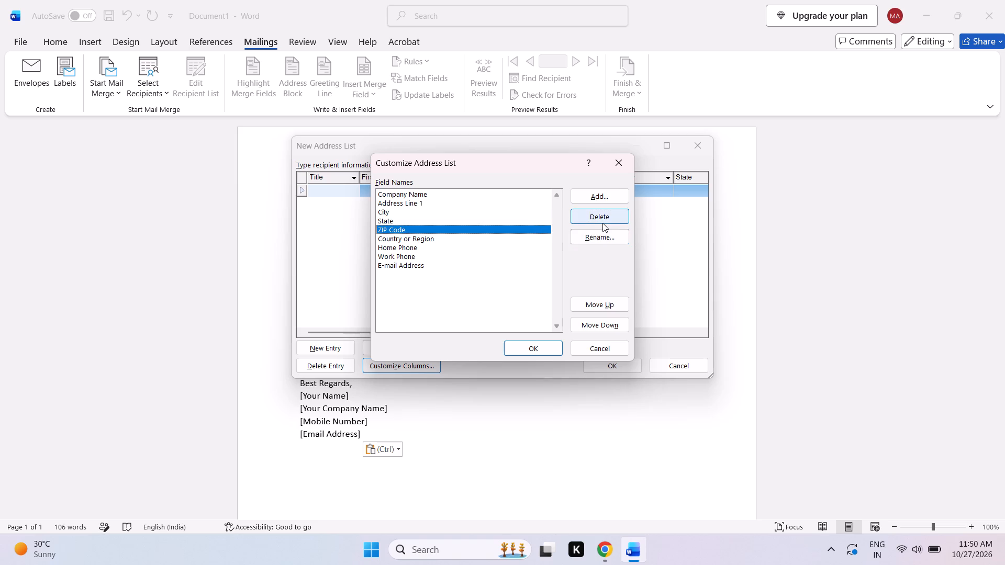
click(507, 242)
click(518, 259)
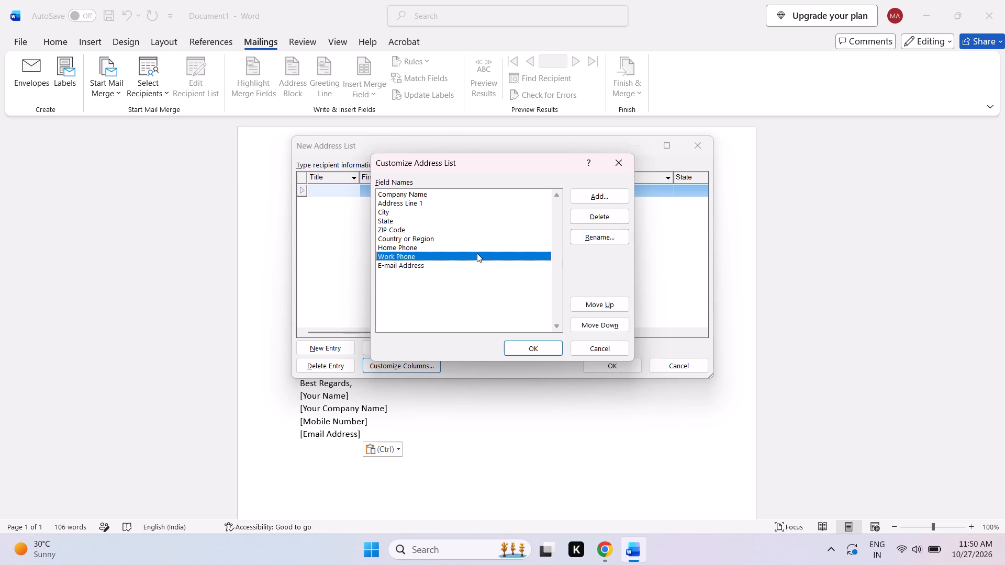
click(592, 237)
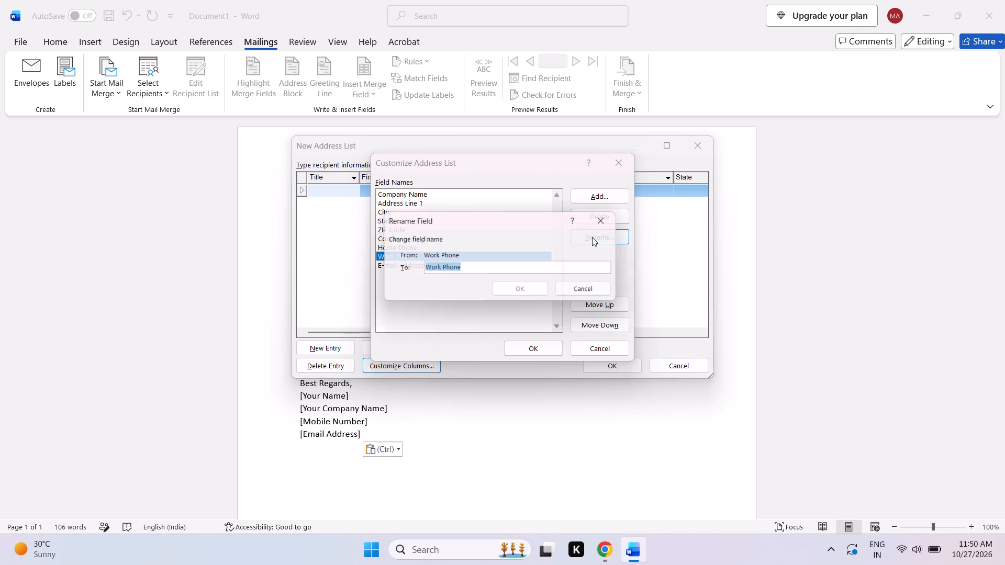
key(BackSpace)
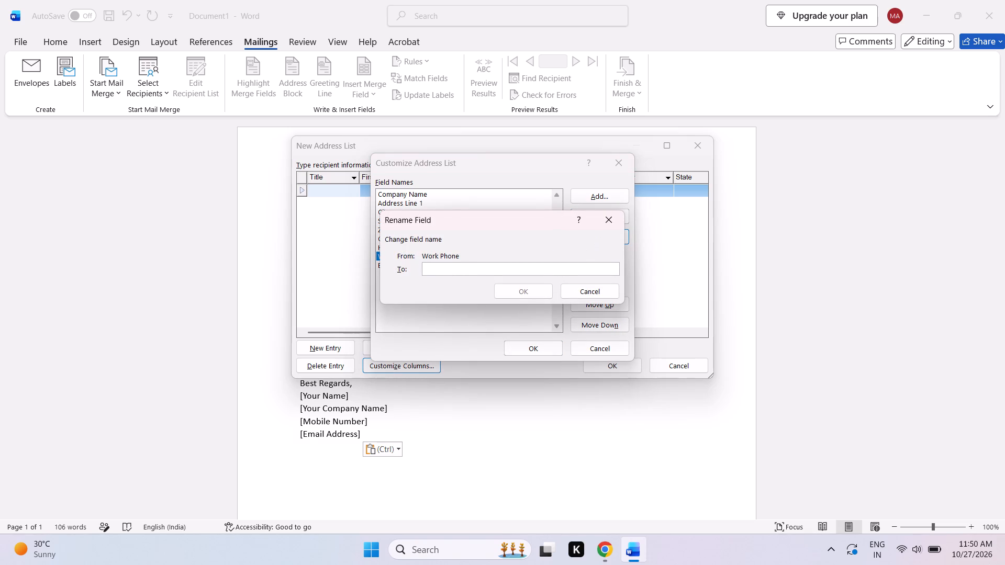
text(Contact)
key(space)
text(Number)
click(511, 297)
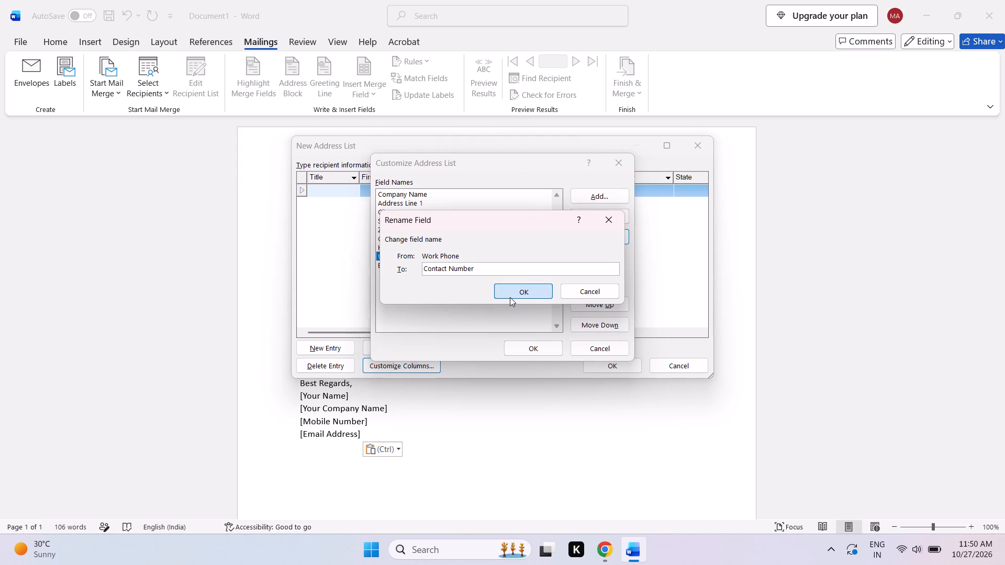
Delete the Home Phone field from the address list.
click(523, 248)
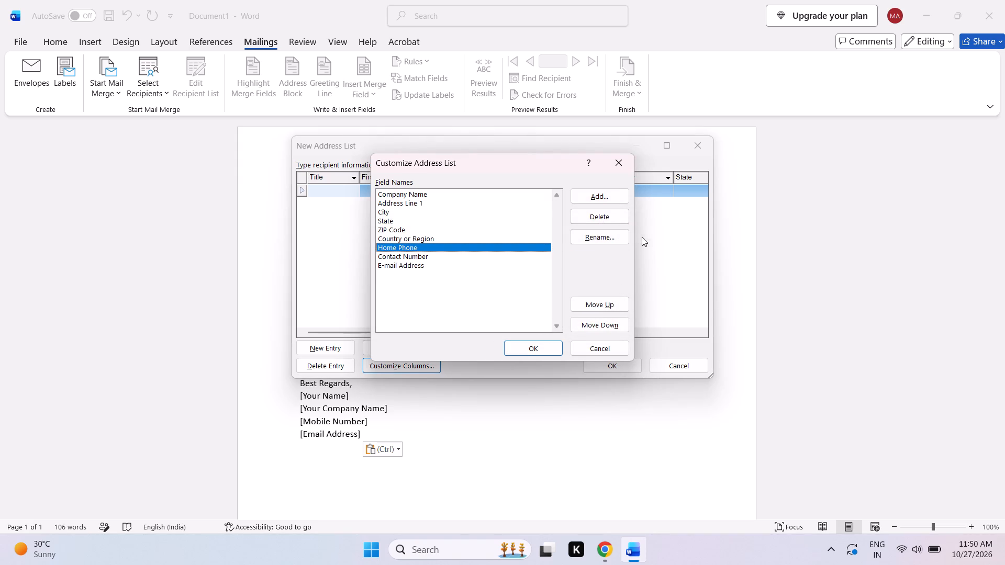
click(597, 219)
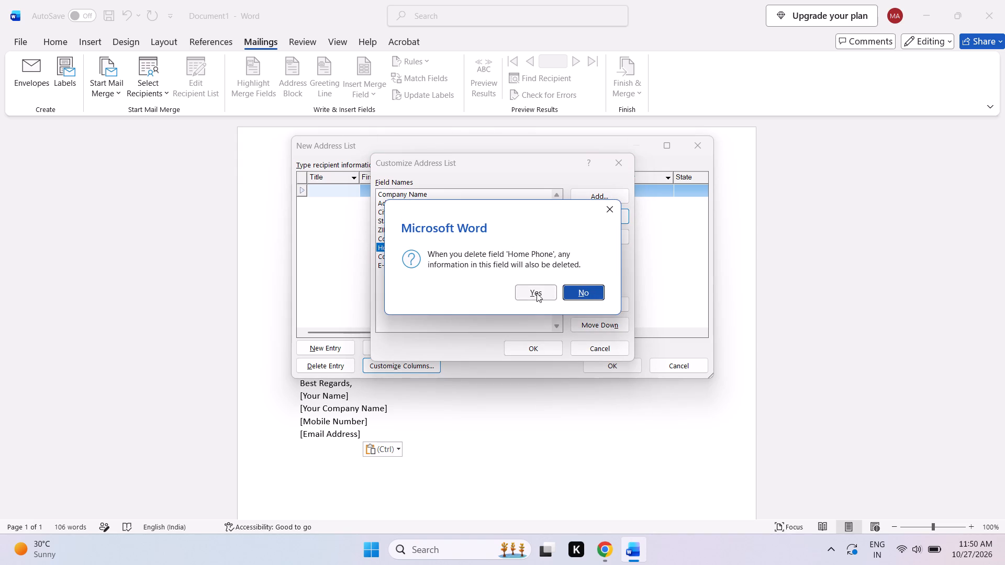
click(537, 293)
Move the E-mail Address field up to directly below Company Name and apply the customized address list columns.
click(474, 258)
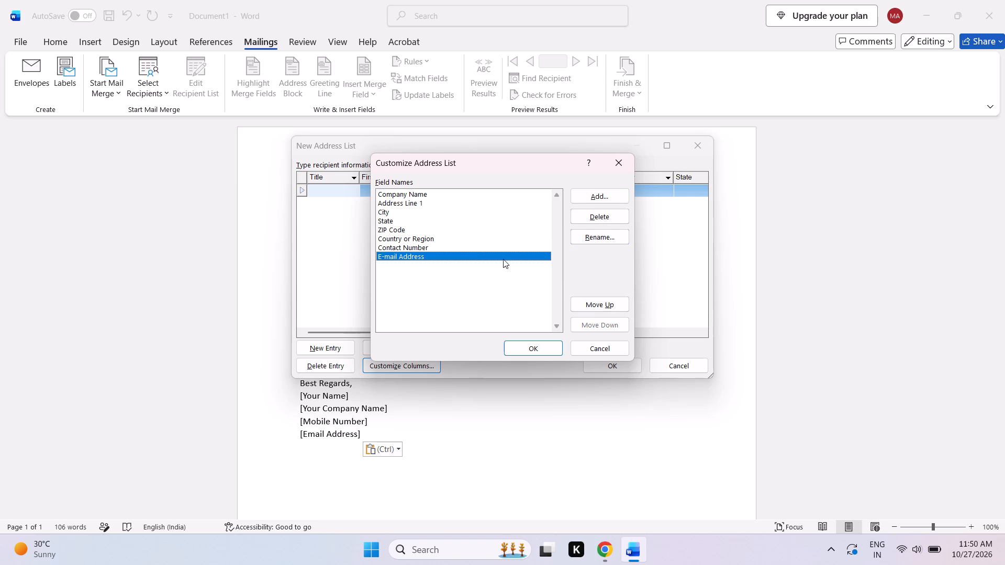
drag(503, 259, 499, 219)
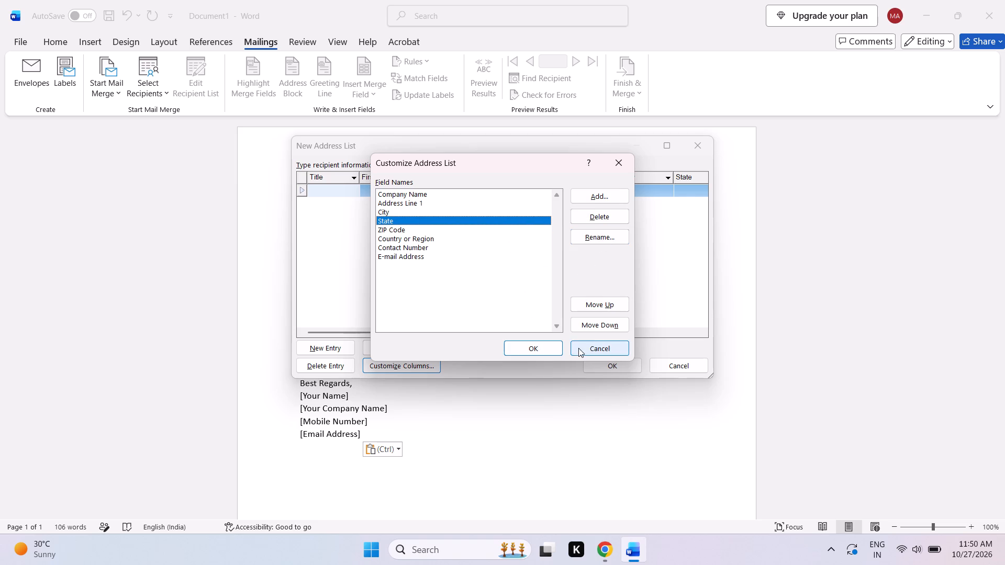
click(441, 257)
click(589, 306)
triple_click(589, 306)
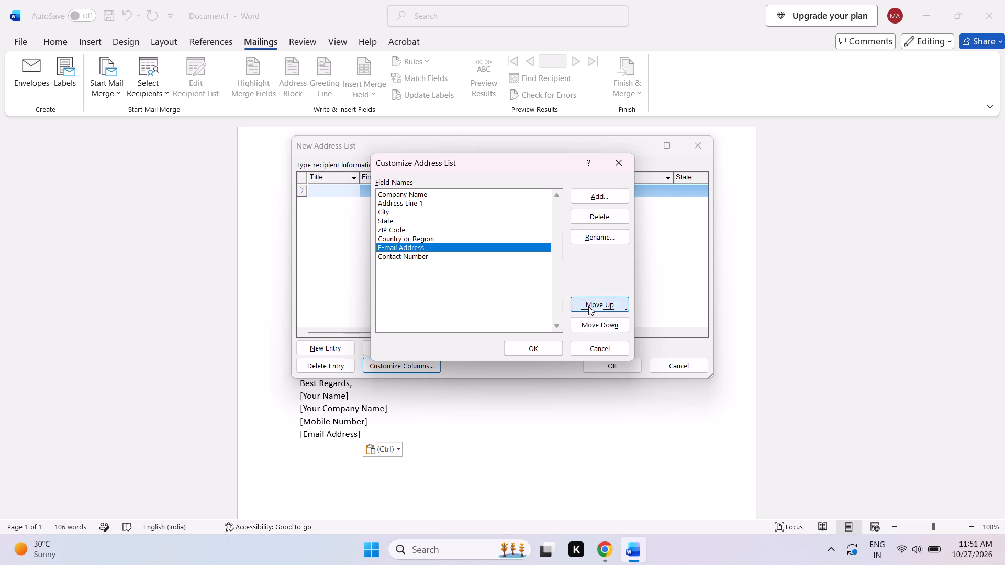
click(588, 306)
click(587, 306)
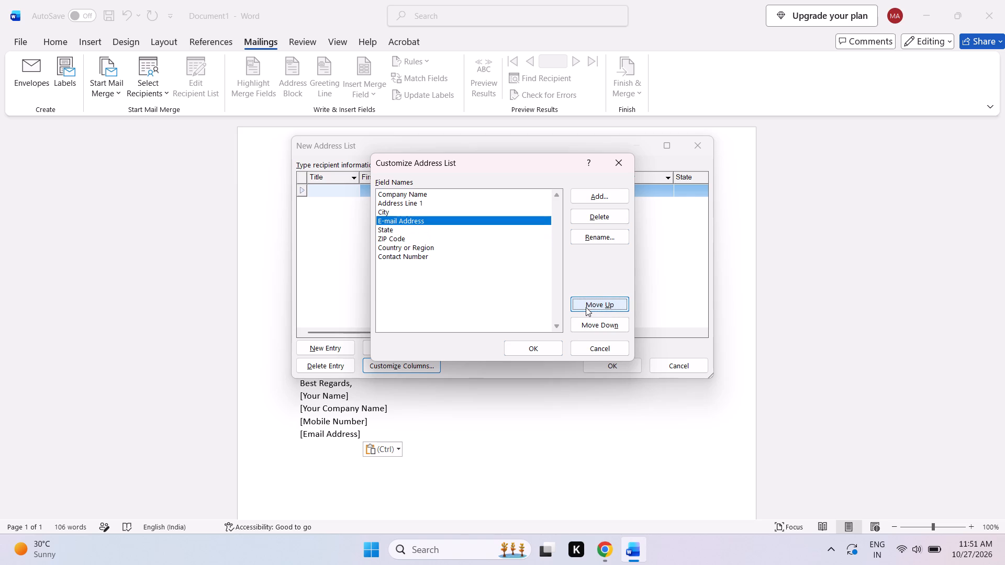
click(586, 308)
click(586, 308)
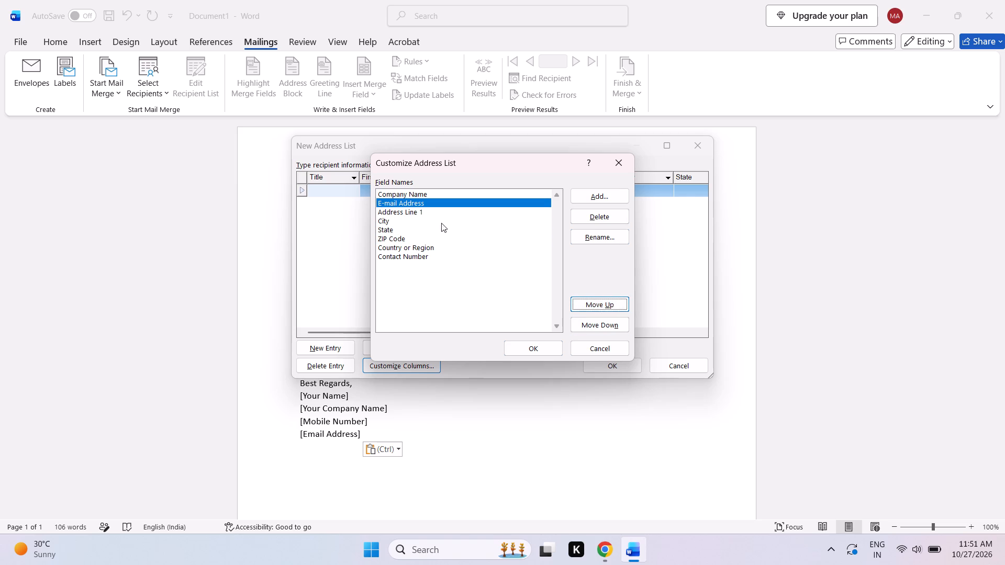
click(550, 346)
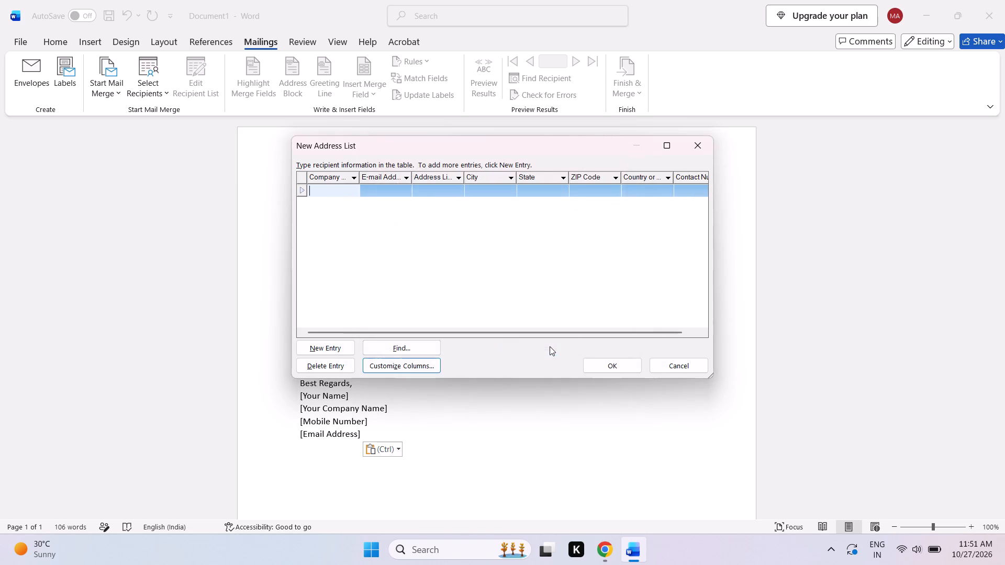
Enter Saluja Gold as the company name of the first recipient in the address list.
click(334, 191)
text(Saluja)
key(space)
text(Gold)
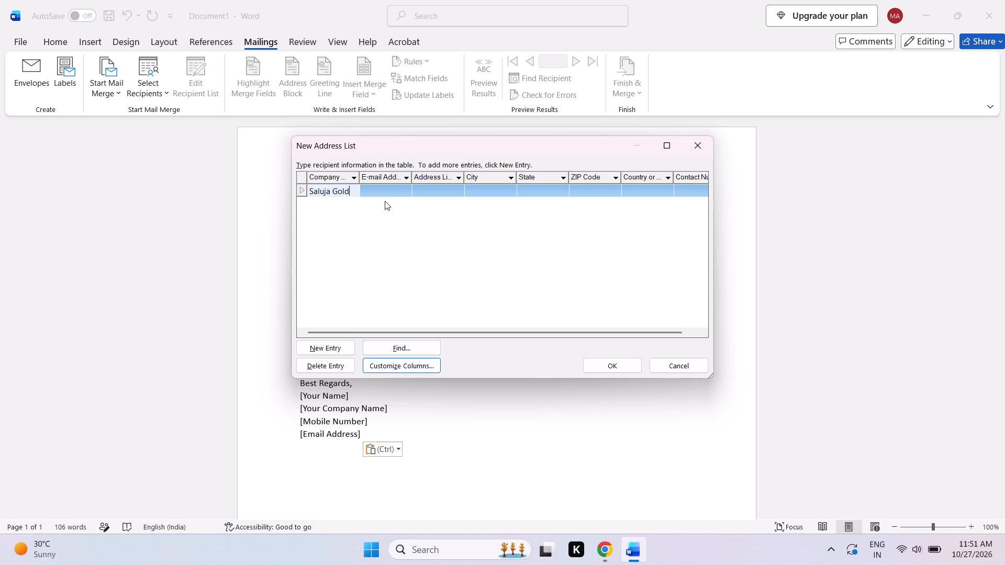
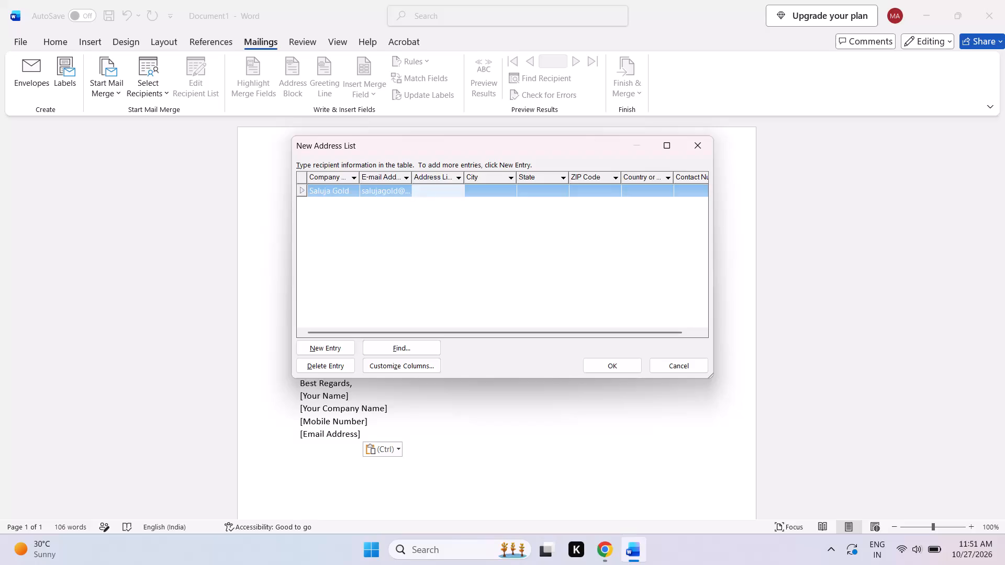
Fill in the Saluja Gold entry's address line and city as Giridih, state as Jharkhand and ZIP code as 815301.
text(Giridih)
key(space)
key(BackSpace)
key(BackSpace)
key(h)
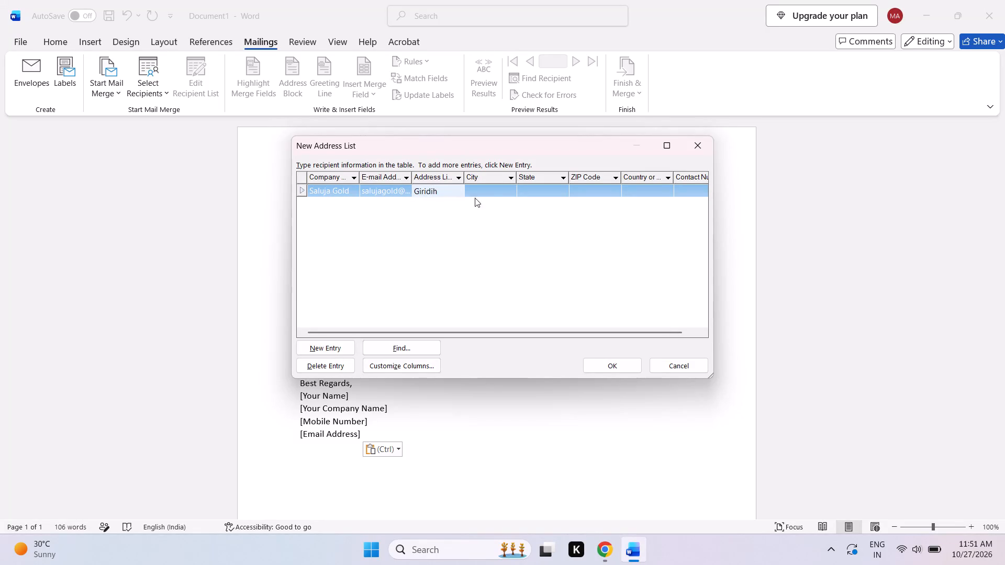
click(486, 193)
text(Giri)
text(dih)
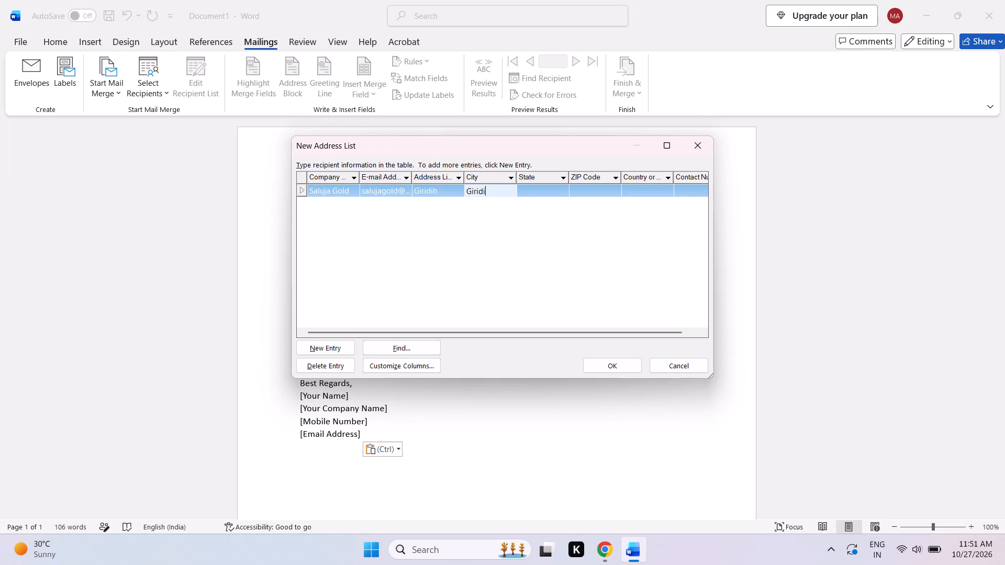
click(544, 191)
text(Jha)
text(rkhand)
click(591, 187)
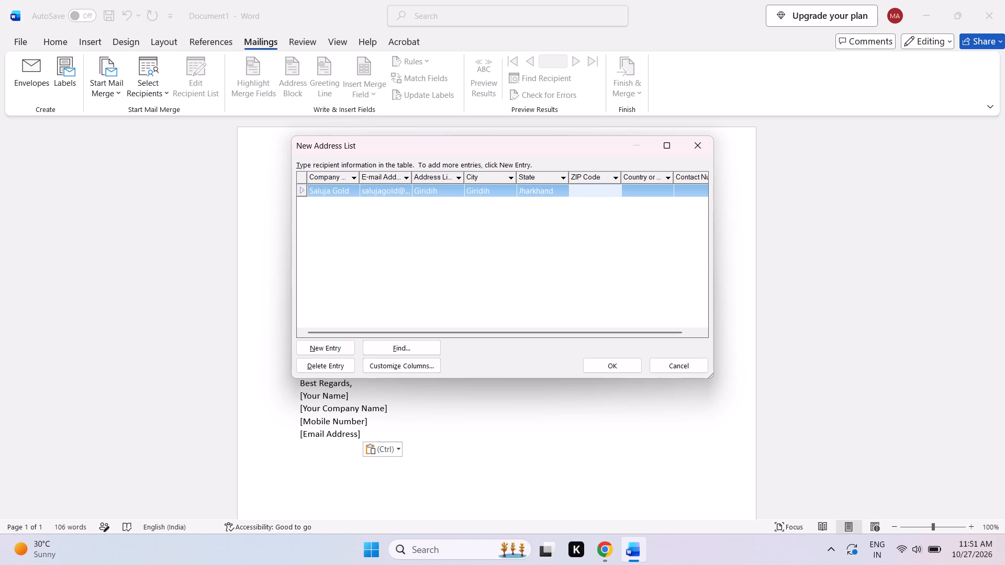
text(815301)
Enter the country for the Saluja Gold entry in the address list.
click(660, 189)
text(I)
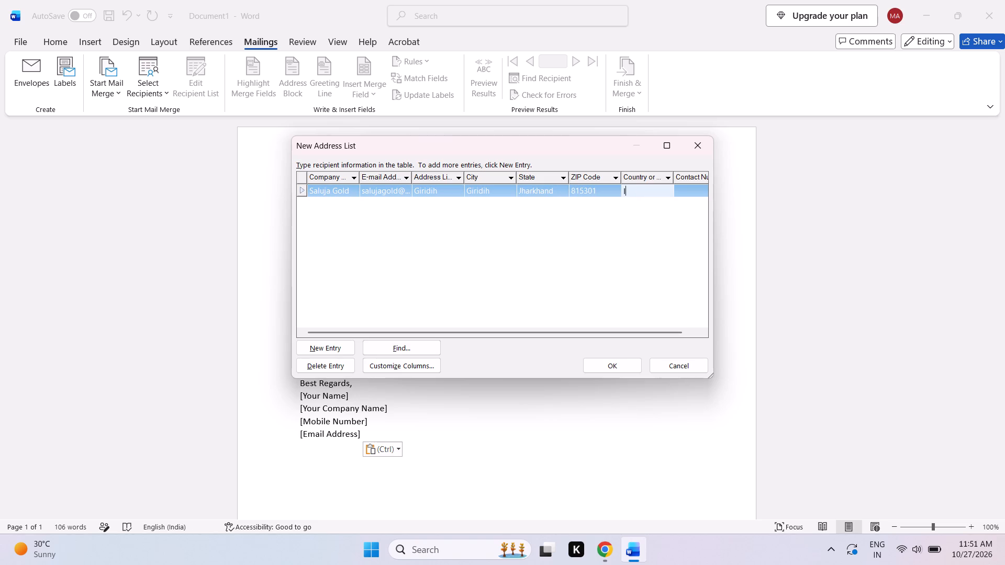
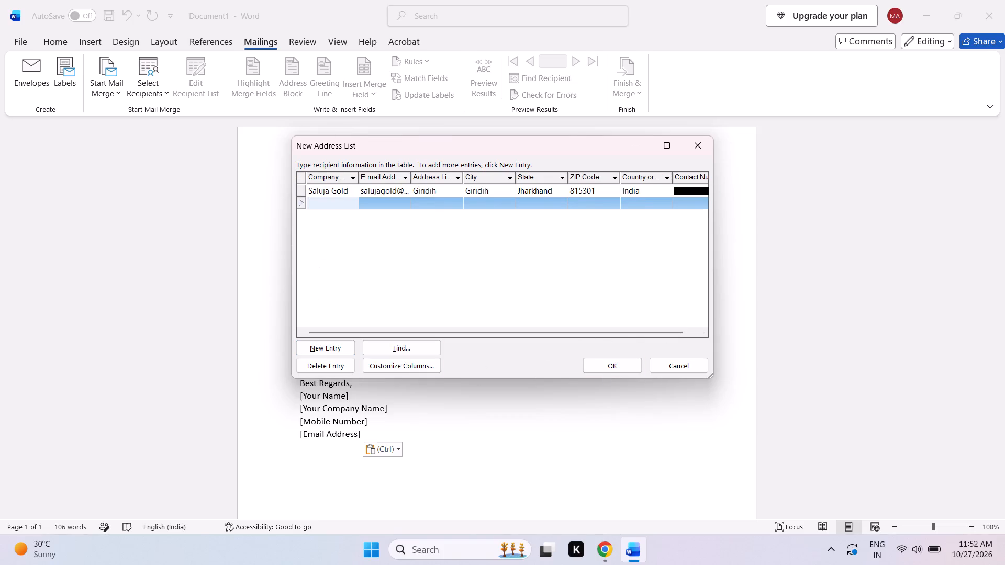
Enter Tufon as the company name in the second, empty entry of the address list and go back into the name to correct its spelling.
click(334, 205)
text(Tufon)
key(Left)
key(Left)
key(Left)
Correct the second entry's company name to Tufcon and start adding a further word beginning with S.
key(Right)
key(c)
click(349, 207)
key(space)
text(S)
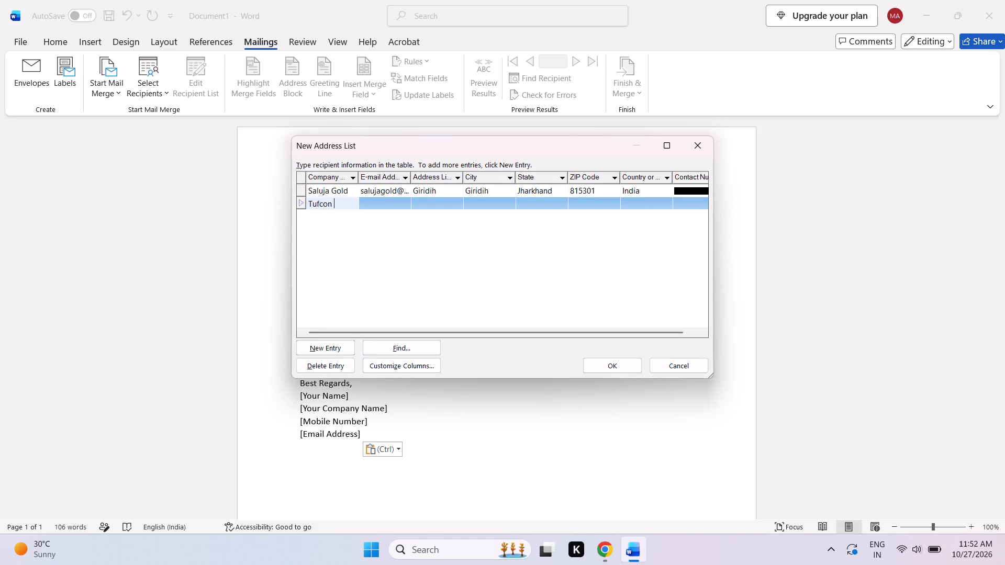
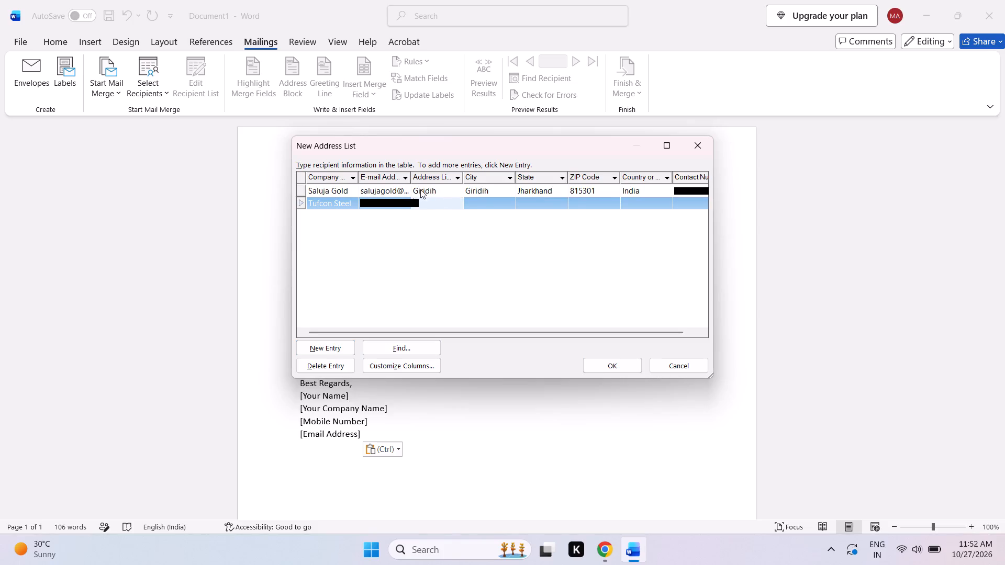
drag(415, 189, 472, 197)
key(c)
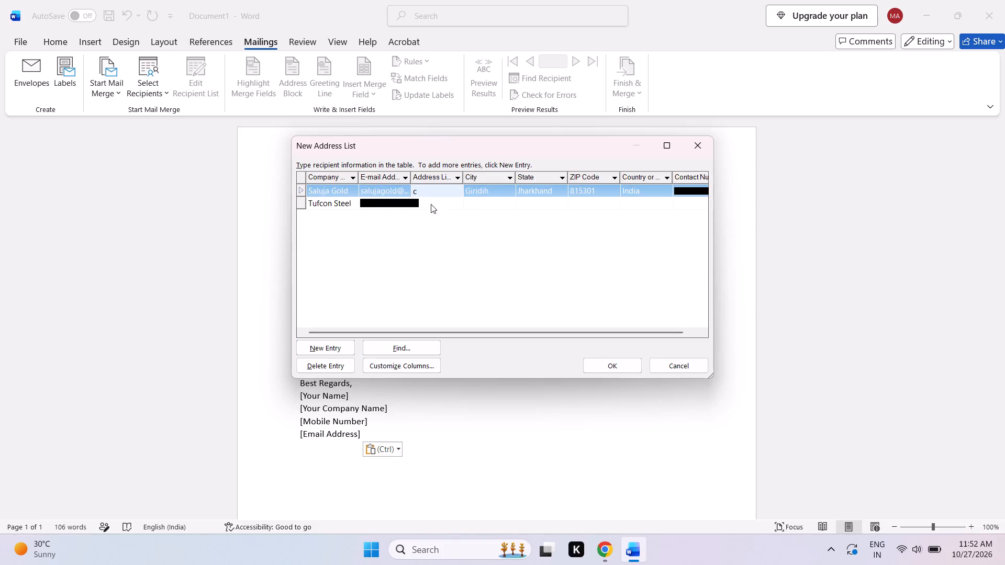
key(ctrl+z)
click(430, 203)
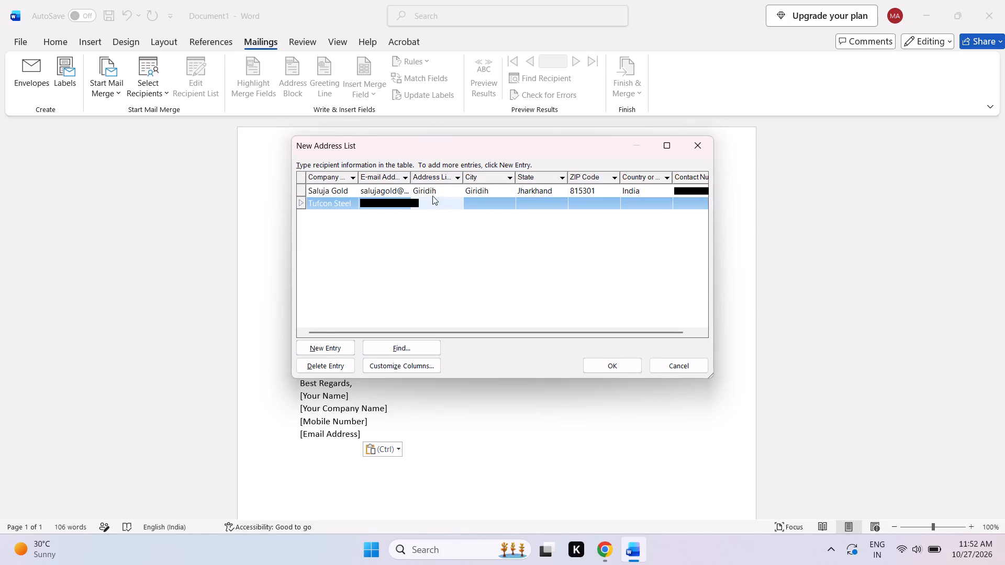
Copy Giridih from the Saluja Gold entry's address line into the address line and city of the Tufcon Steel entry.
double_click(429, 191)
double_click(429, 191)
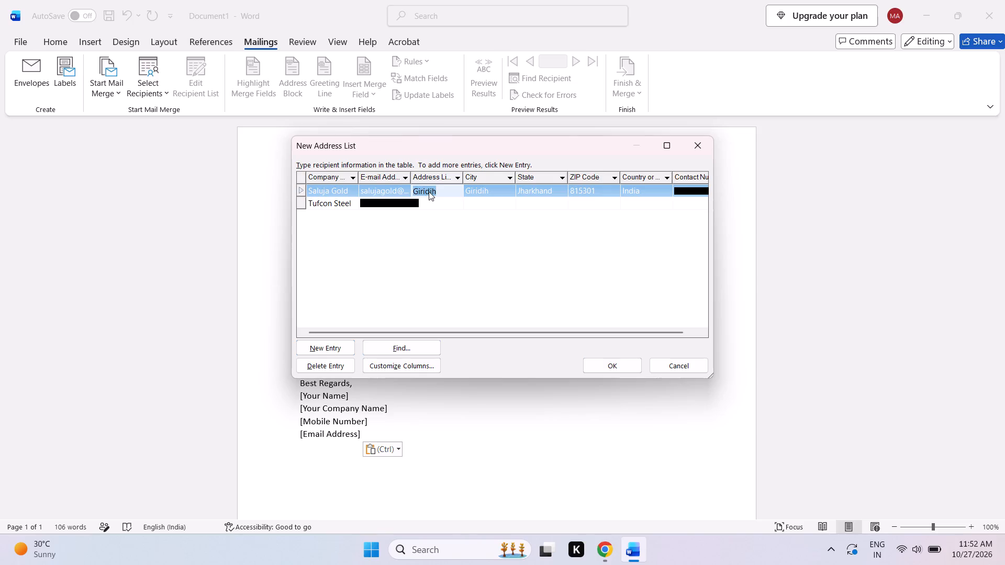
key(ctrl+c)
click(437, 210)
click(433, 207)
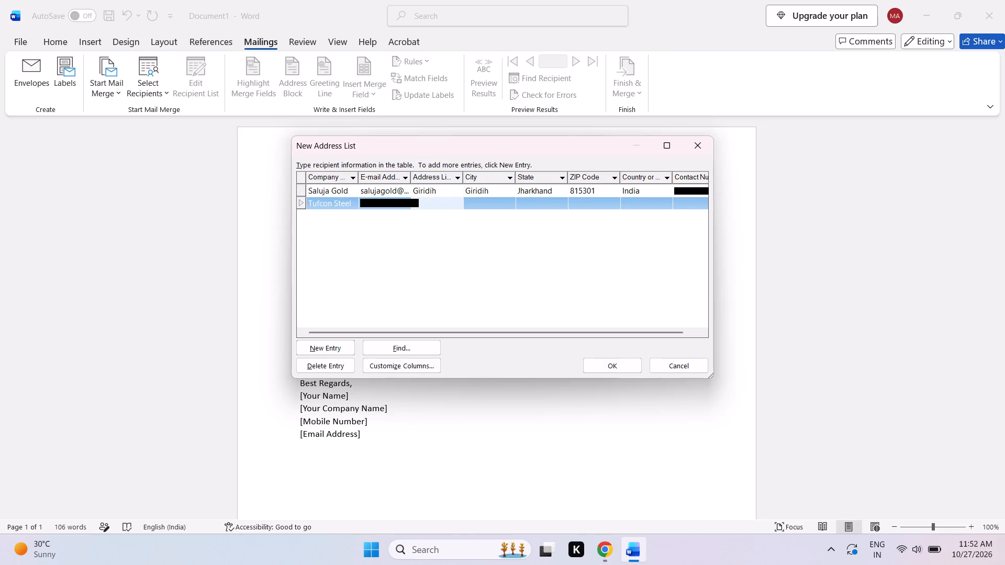
key(ctrl+v)
click(475, 207)
key(ctrl+v)
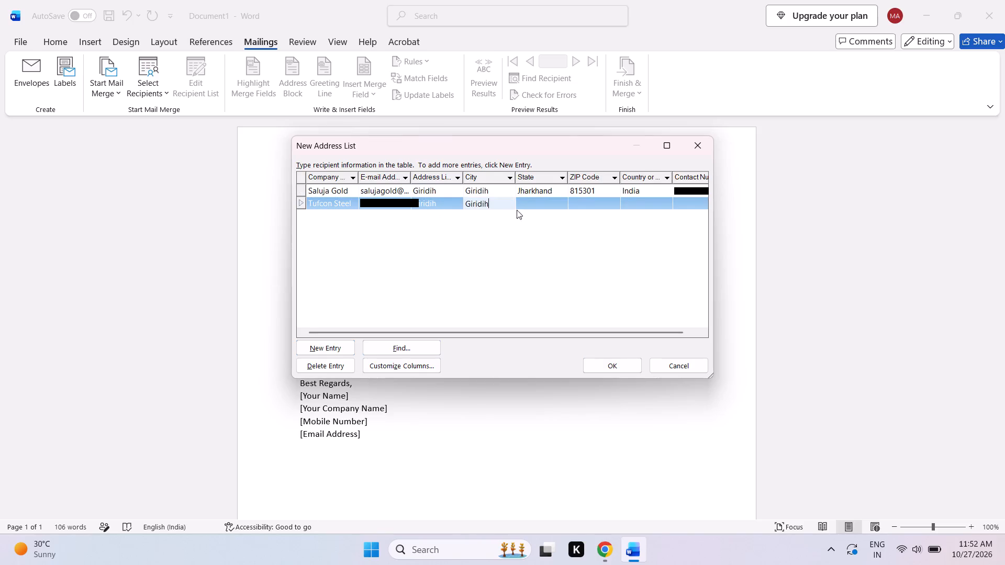
Fill the Tufcon Steel entry's State with Jharkhand, copied from the Saluja Gold entry.
click(527, 205)
double_click(536, 190)
double_click(524, 192)
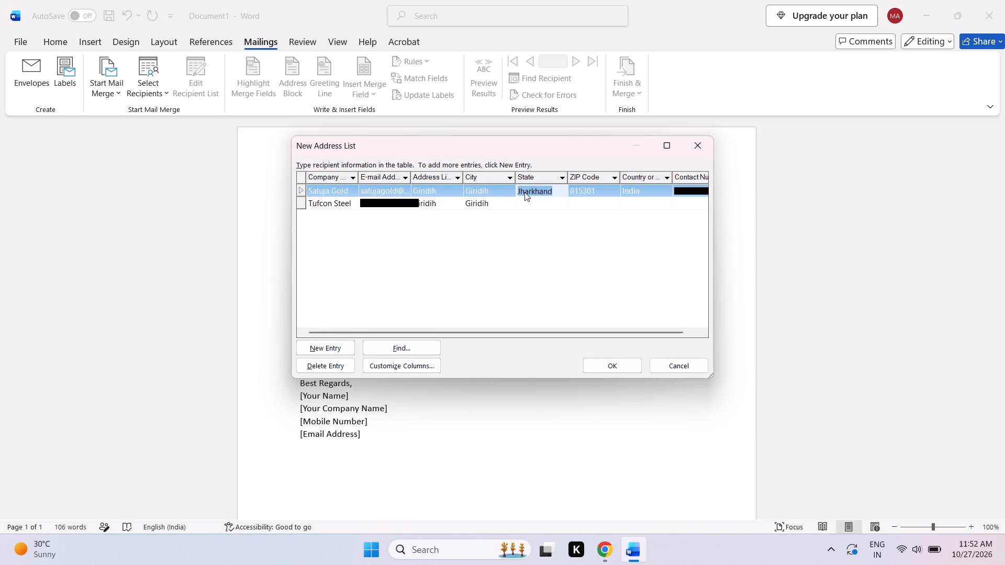
key(ctrl+c)
click(529, 209)
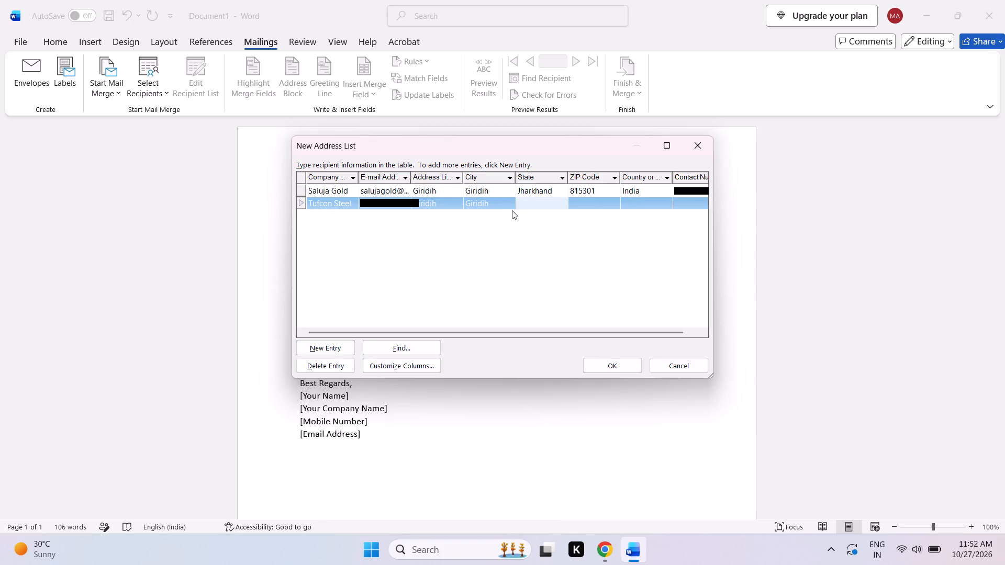
key(ctrl+v)
Fill the Tufcon Steel entry's ZIP Code with 815301, copied from the Saluja Gold entry.
click(589, 202)
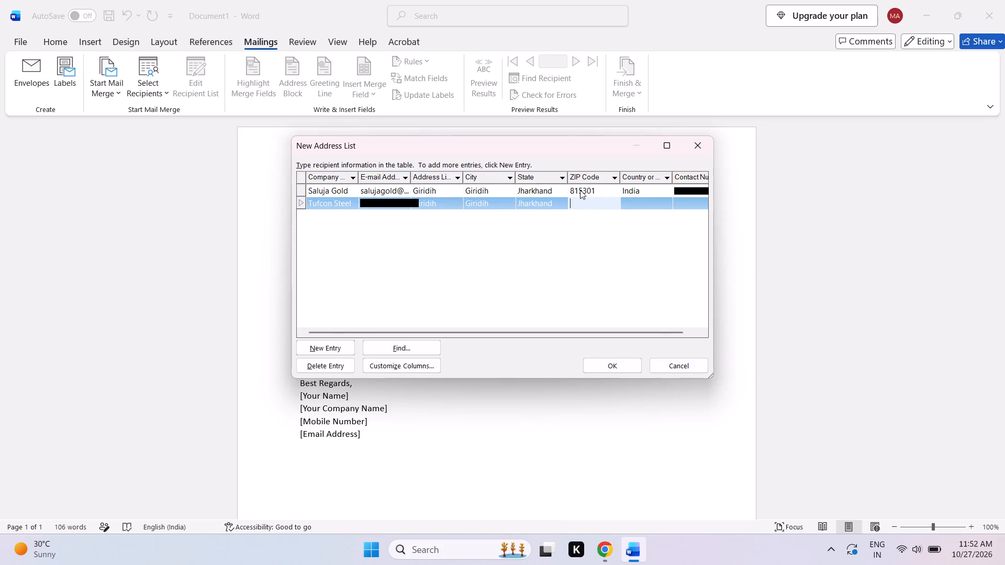
double_click(580, 190)
double_click(576, 189)
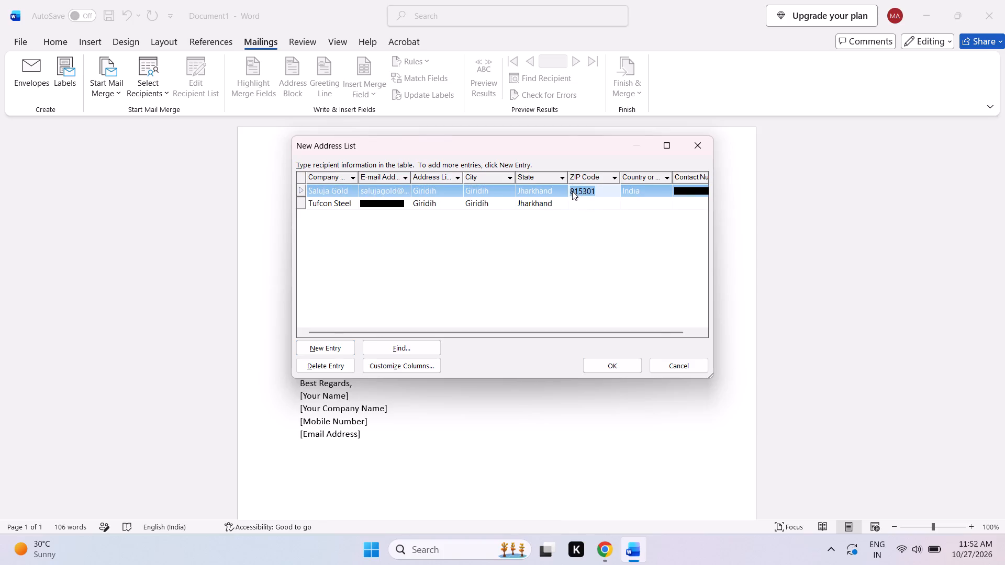
key(ctrl+c)
click(584, 206)
key(ctrl+v)
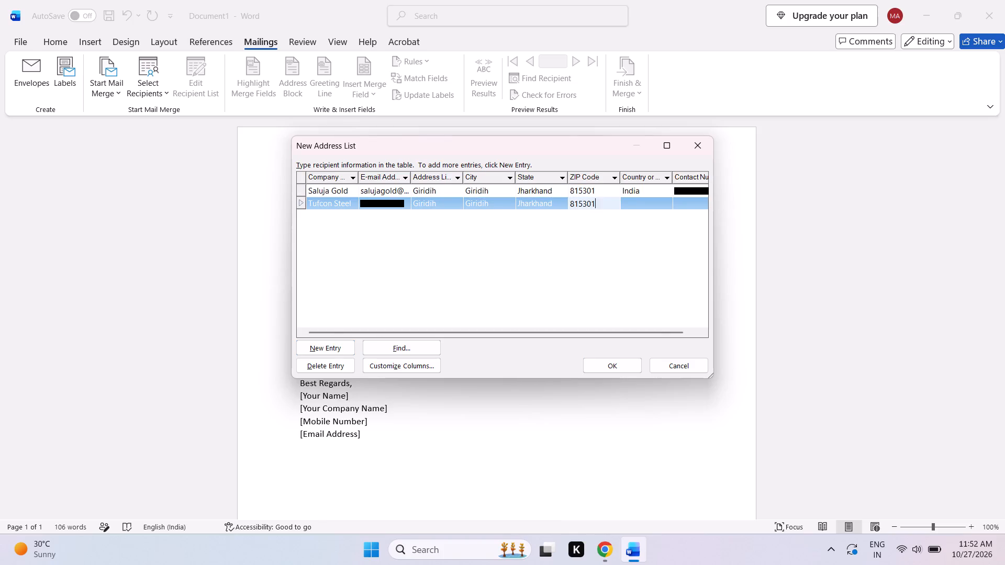
Enter India as the country in the Tufcon Steel entry.
click(642, 202)
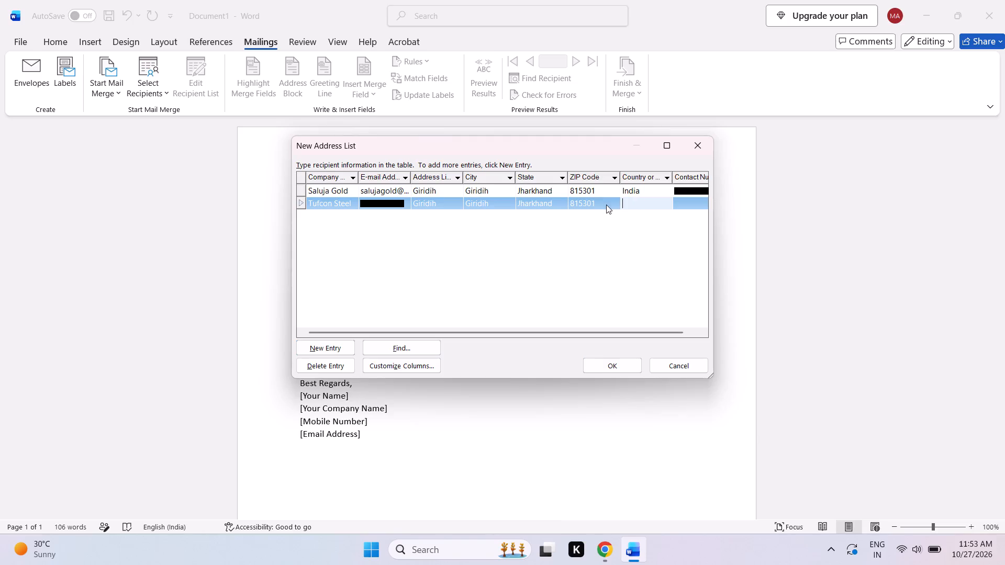
text(Indi)
key(a)
key(Right)
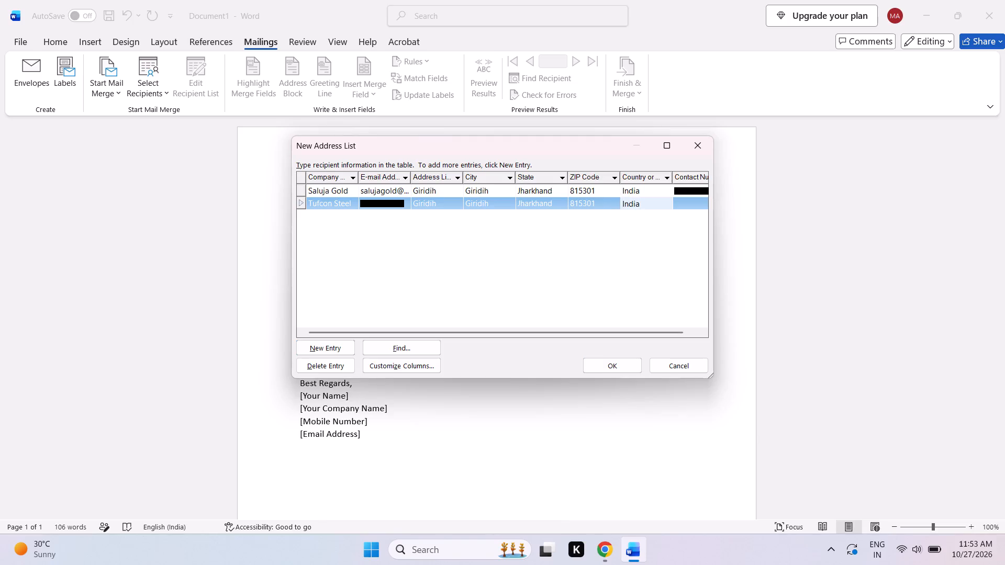
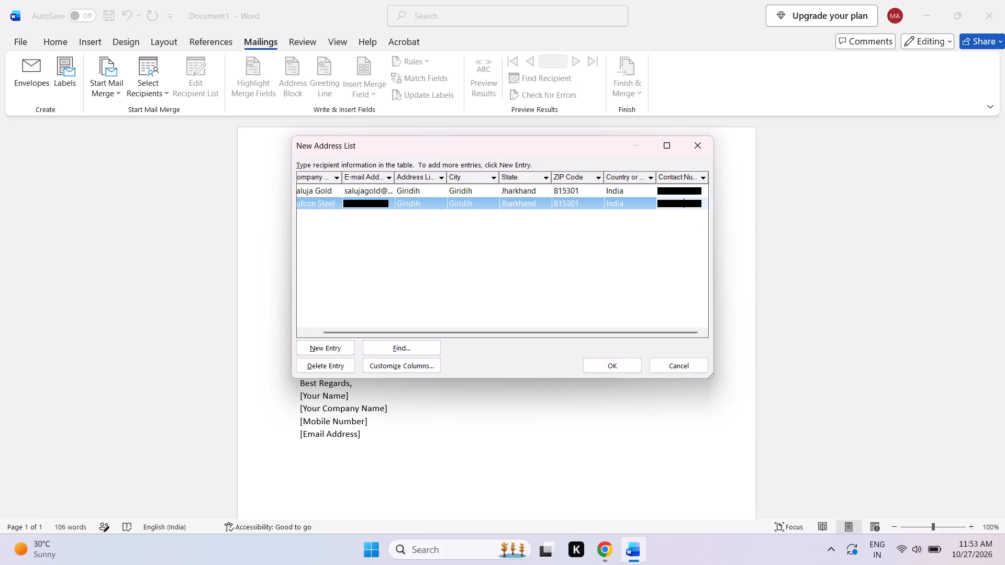
Finish entering the contact number in the Tufcon Steel entry.
key(6)
key(BackSpace)
Add a new blank recipient entry below Tufcon Steel in the address list.
click(337, 354)
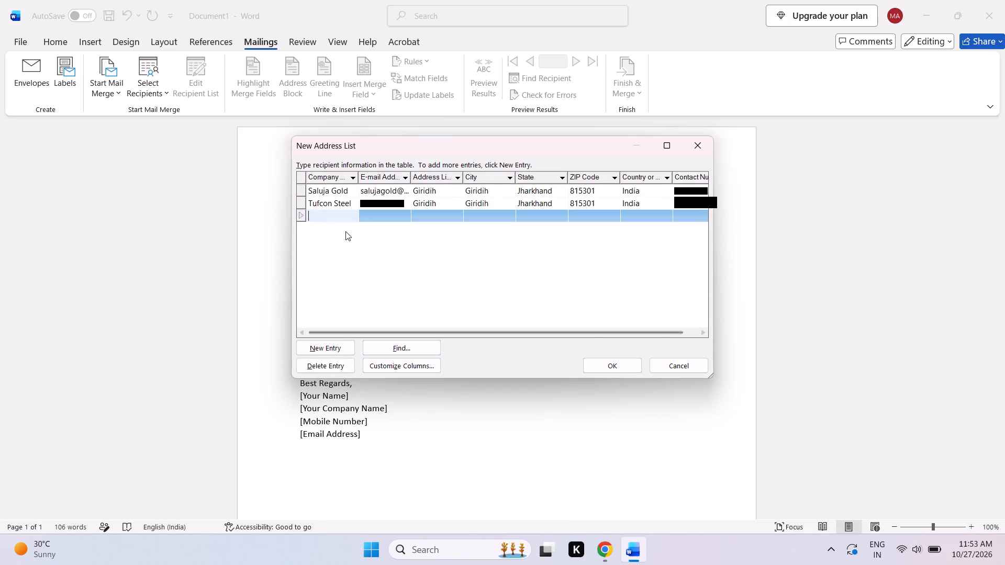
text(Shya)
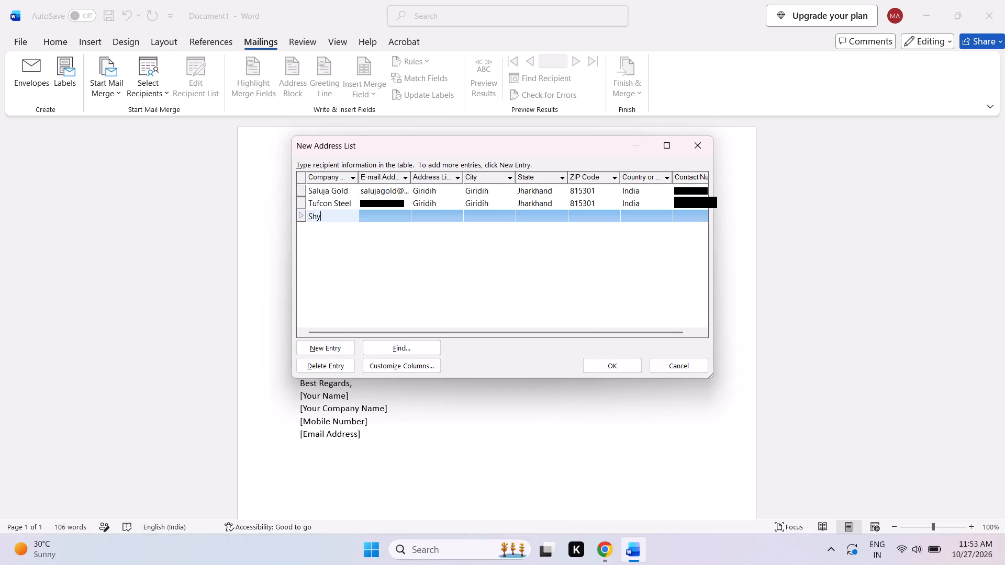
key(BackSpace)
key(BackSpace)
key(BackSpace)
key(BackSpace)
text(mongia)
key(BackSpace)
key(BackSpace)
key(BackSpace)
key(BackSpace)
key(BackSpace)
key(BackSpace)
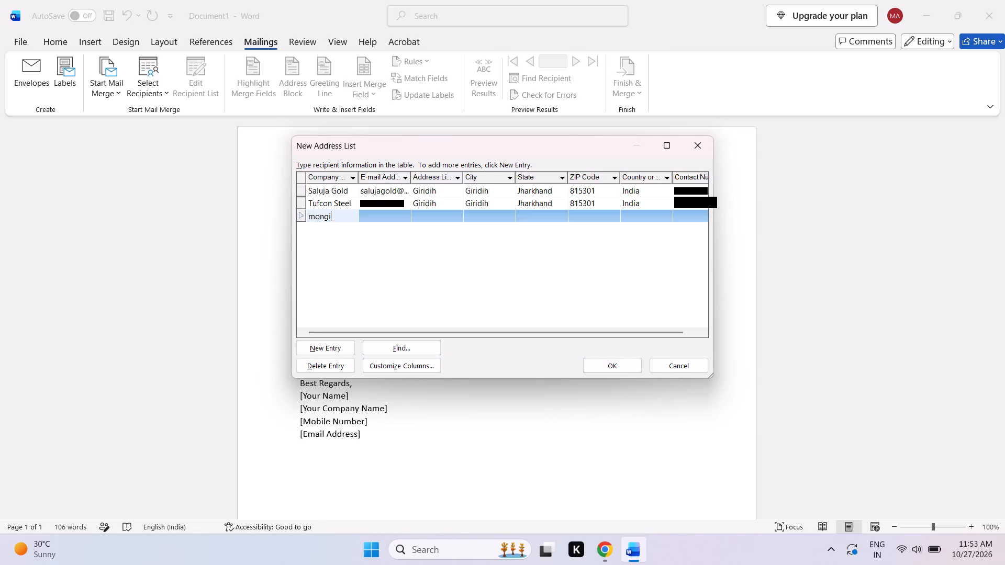
Enter the company name beginning with "Mongia Ste" in the new third entry.
text(Mon)
text(gia Ste)
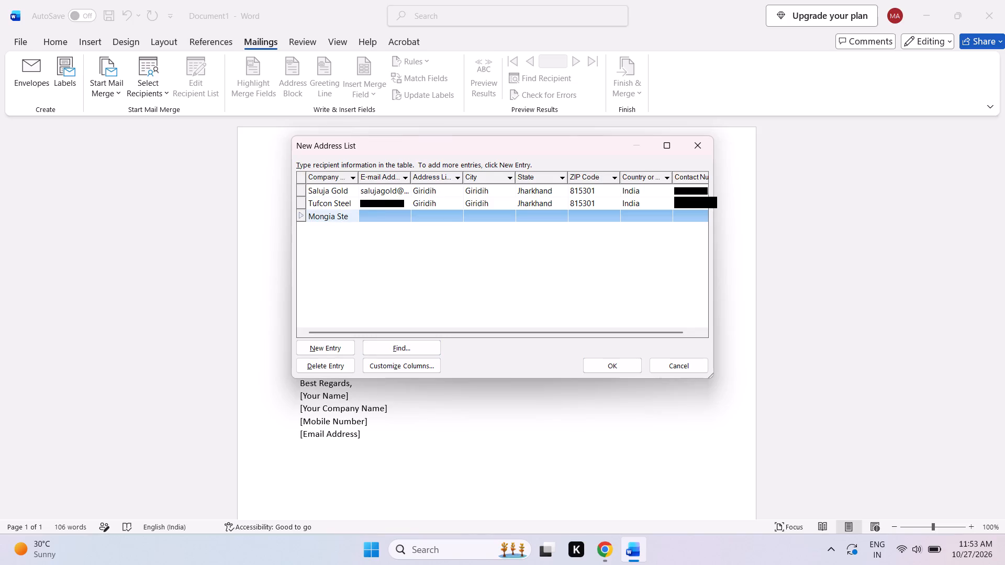
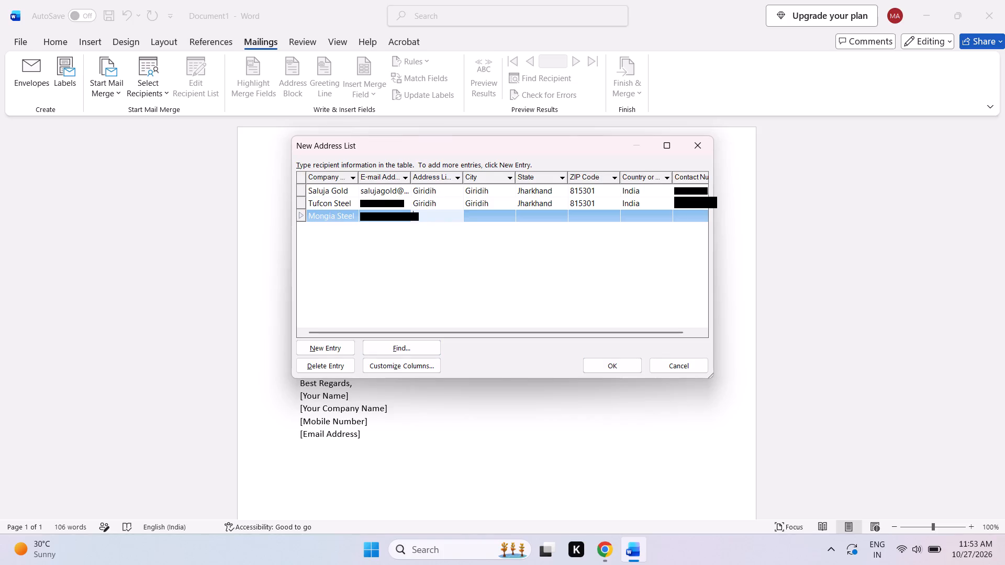
Enter Giridih as both the address line and the city in the Mongia Steel entry.
key(BackSpace)
text(Giridi)
key(h)
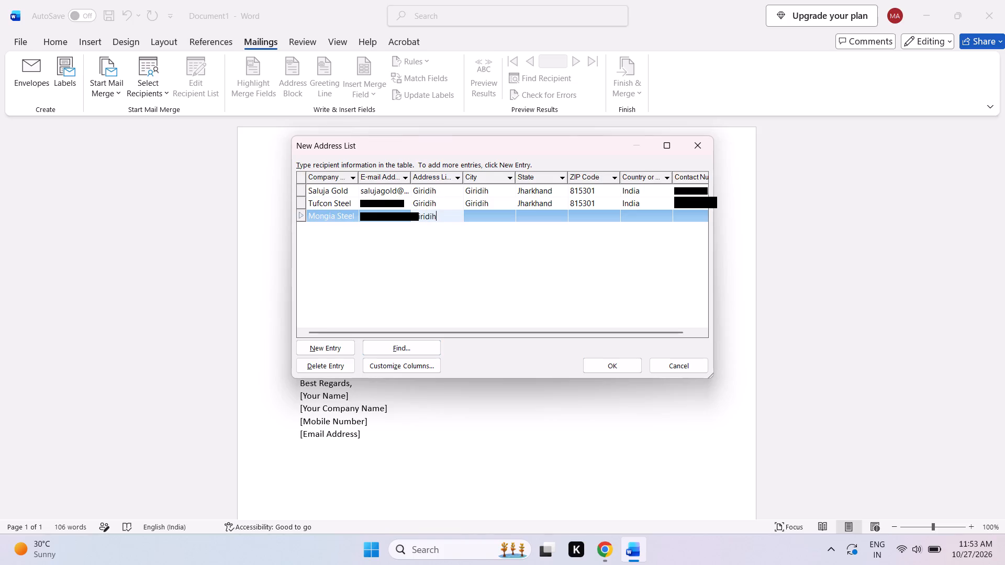
ctrl+double_click(435, 217)
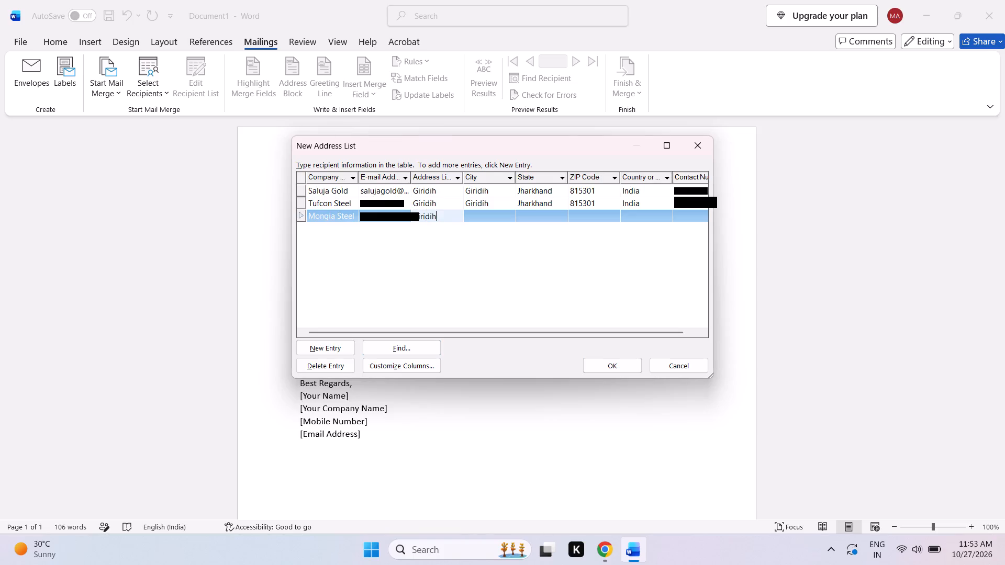
triple_click(432, 216)
key(ctrl+c)
click(478, 220)
key(ctrl+v)
Fill in the Mongia Steel entry's state as Jharkhand, ZIP code as 815301 and country as India.
click(536, 221)
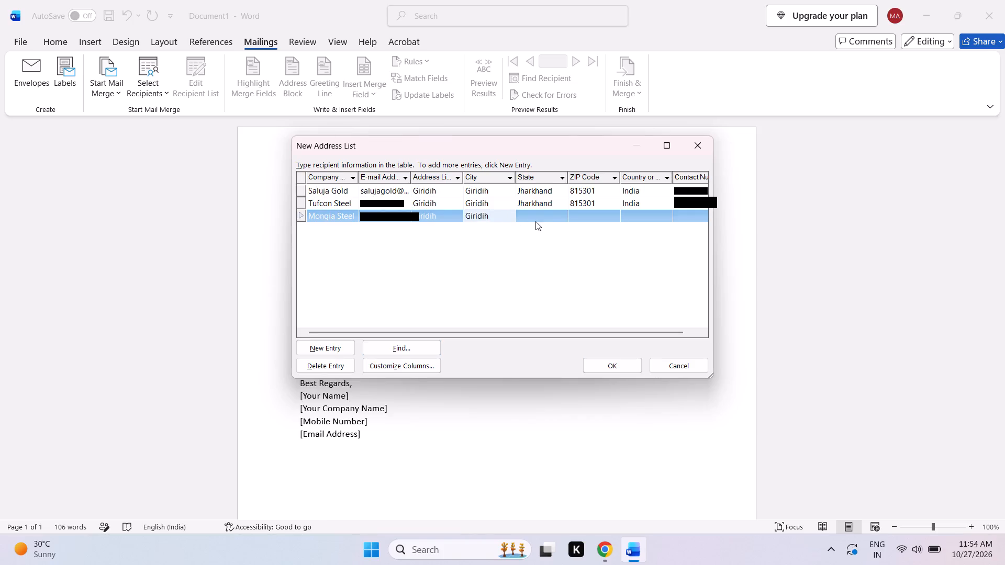
text(Jhar)
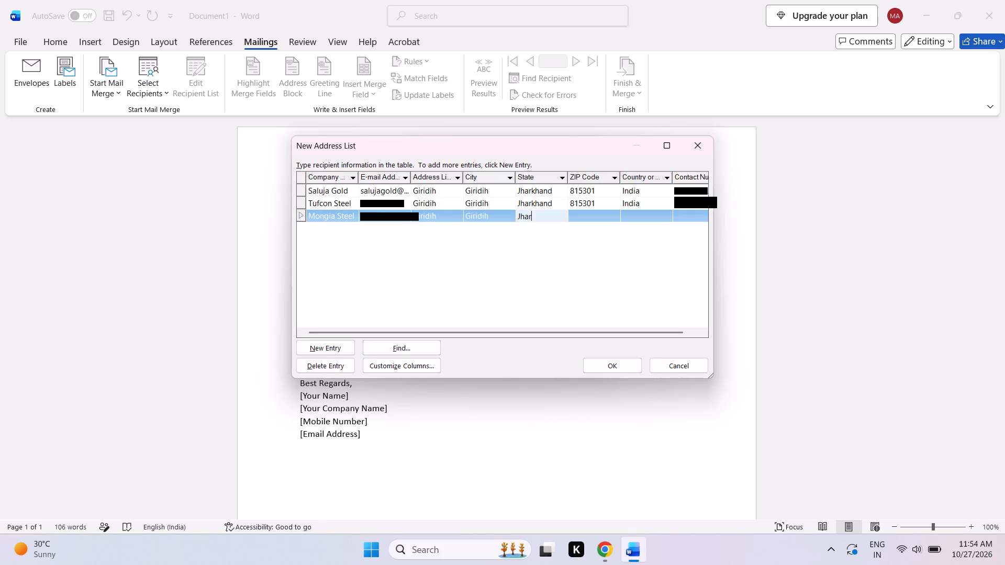
text(khand)
click(585, 216)
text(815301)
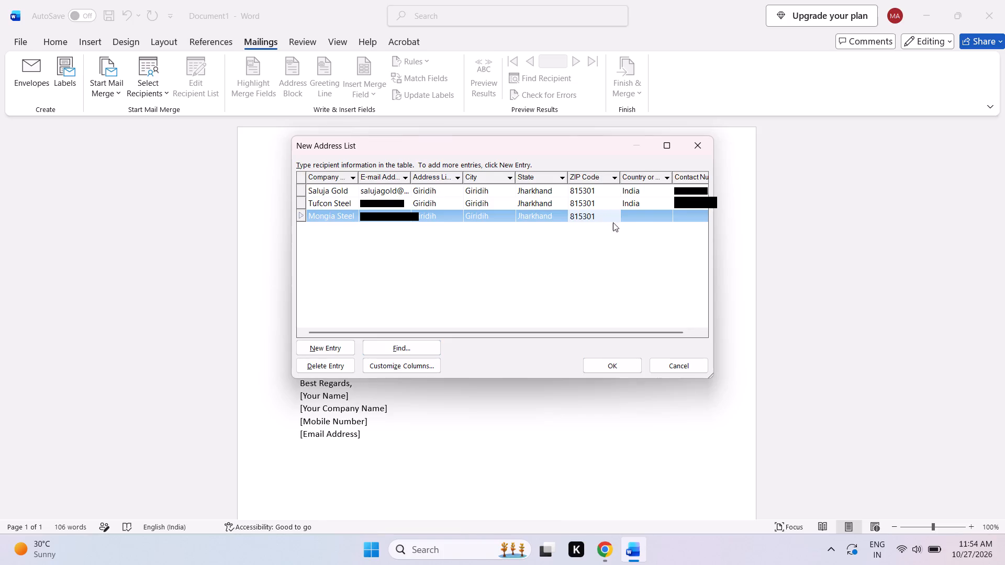
click(637, 217)
text(Indi)
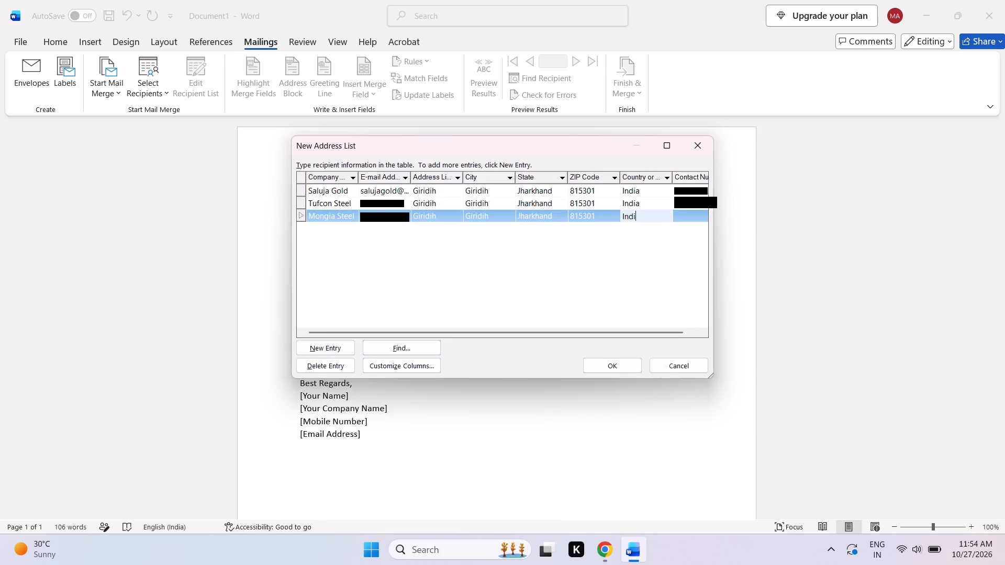
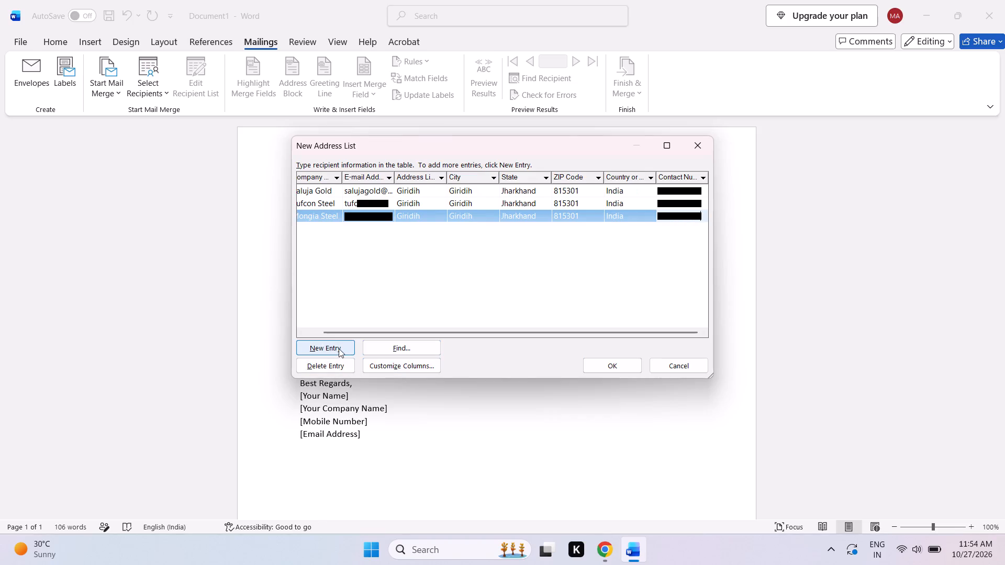
Add a new entry to the address list with Carbon Steel as the company name.
click(329, 351)
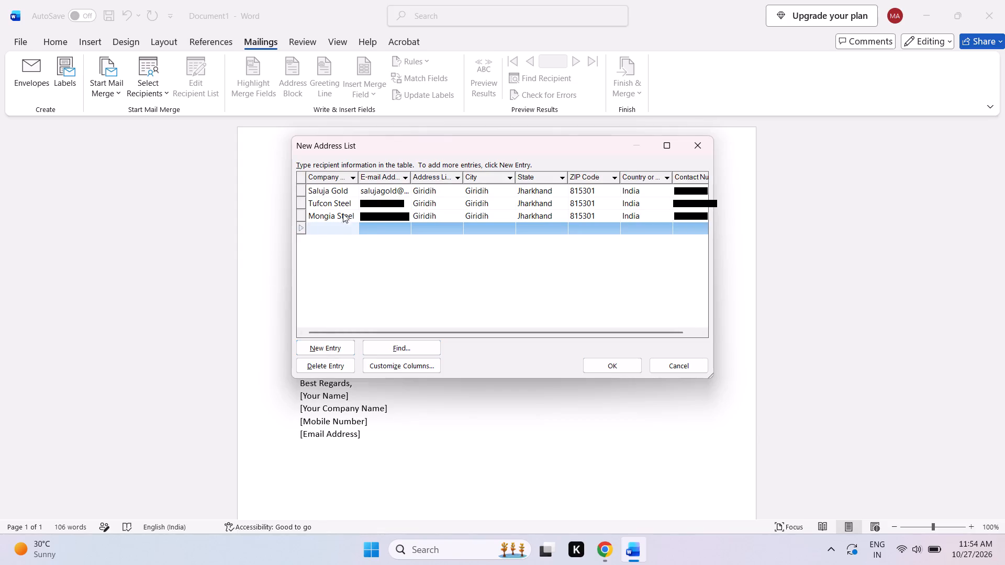
text(Carbon Steel)
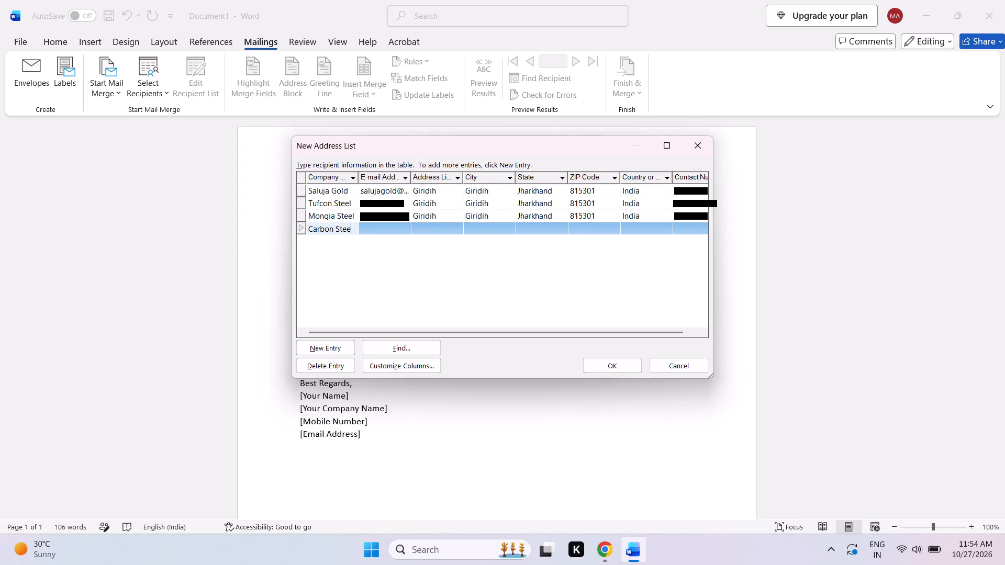
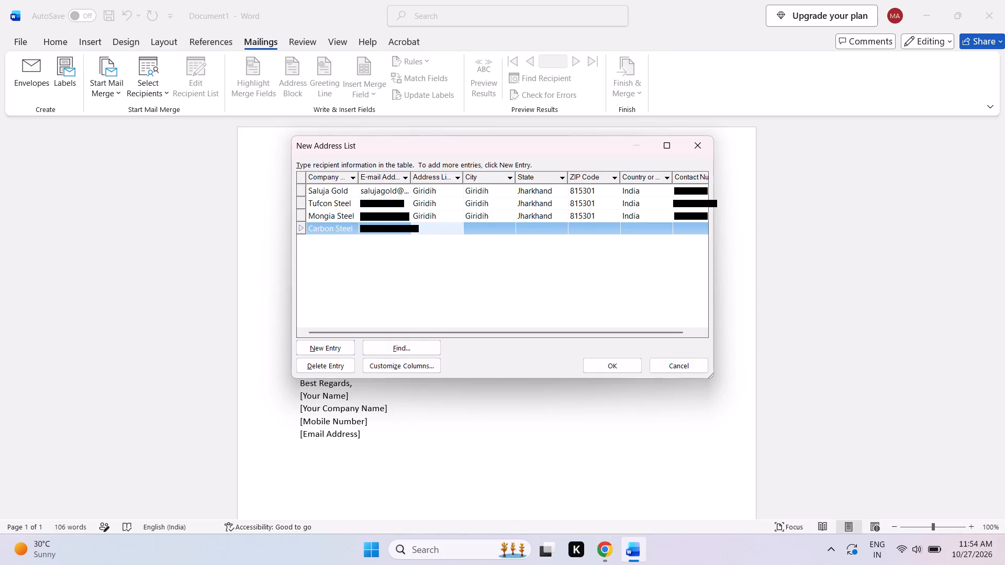
Fill in Giridih as both the address line and the city of the Carbon Steel entry.
key(ctrl+v)
click(490, 224)
key(ctrl+v)
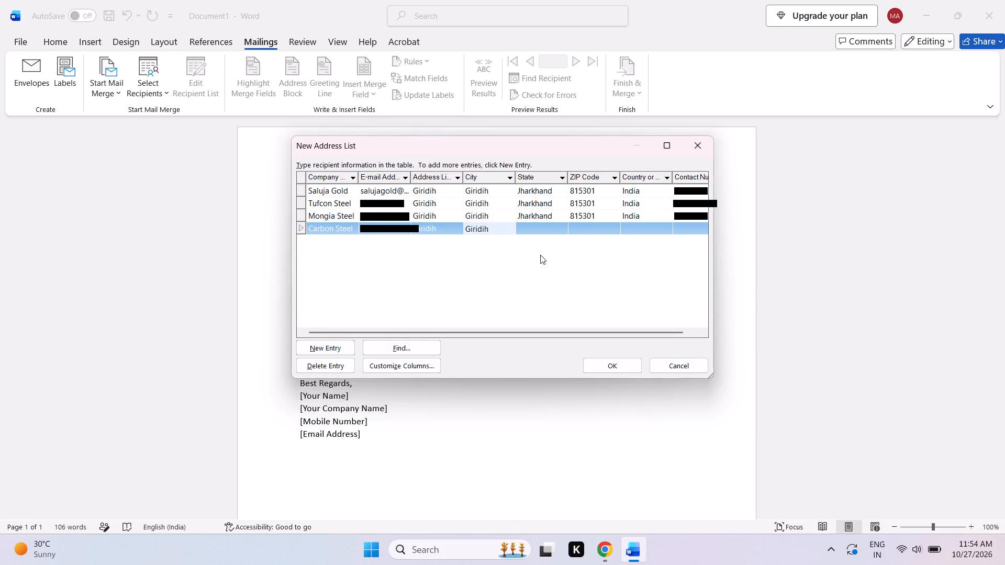
Set the Carbon Steel entry's state to Jharkhand and its ZIP code to 815301, reusing previously copied values.
click(535, 240)
click(535, 232)
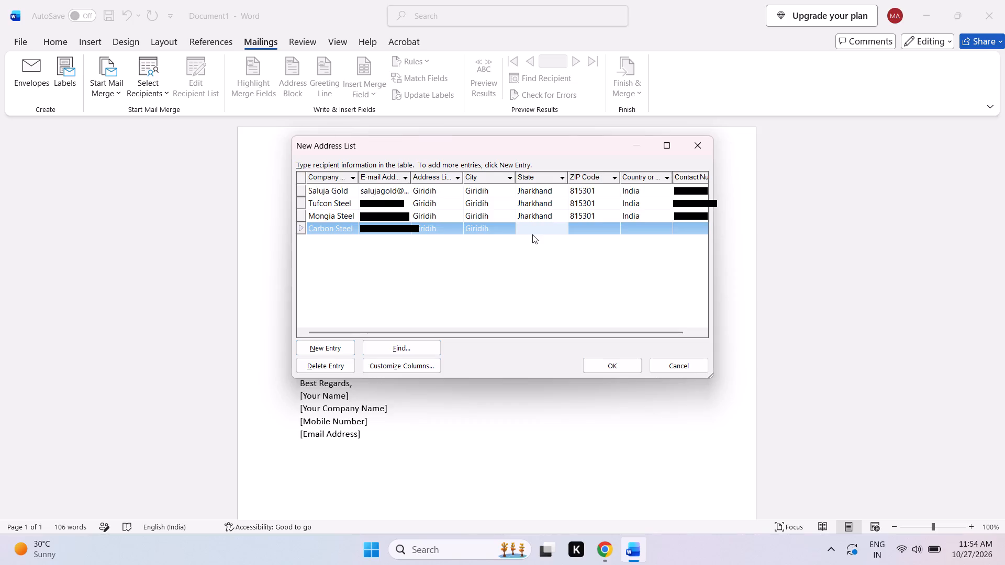
key(super+v)
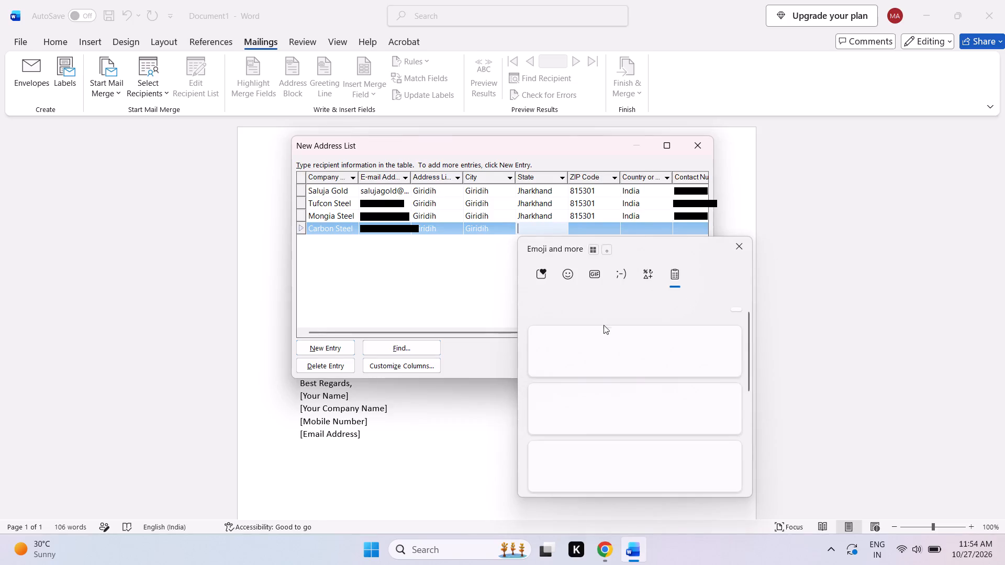
scroll(623, 416, down, 1)
click(608, 424)
key(ctrl+v)
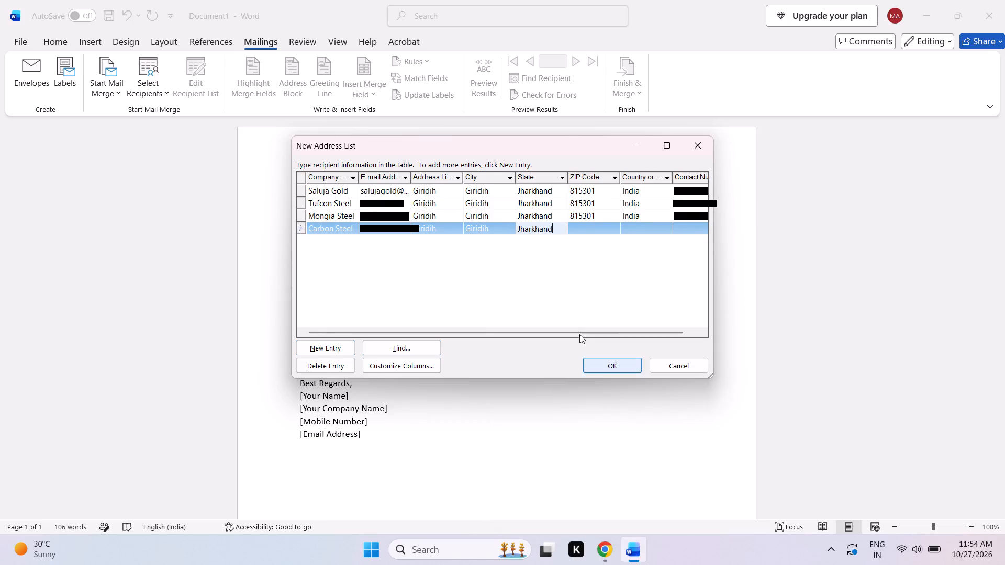
click(609, 239)
click(595, 229)
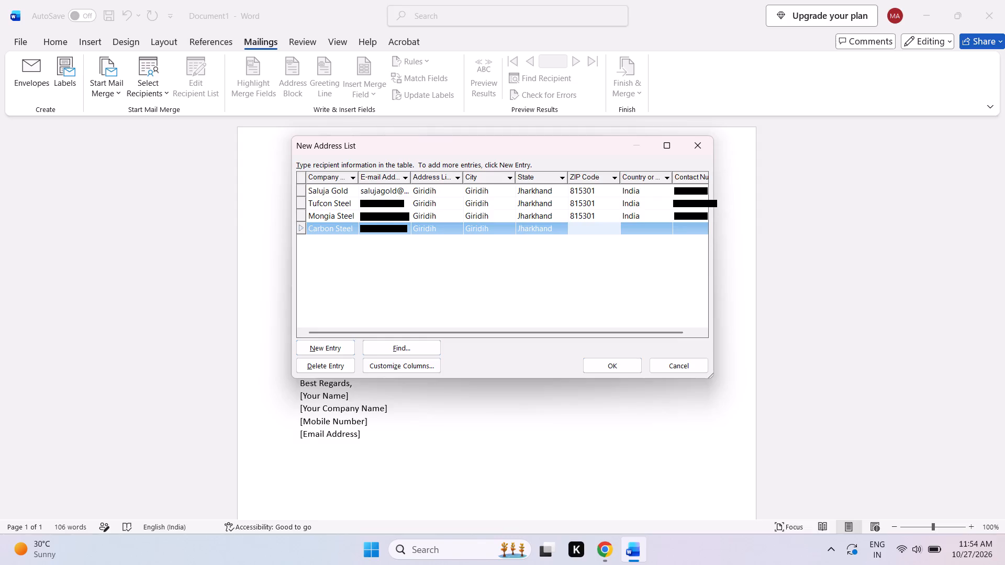
key(super+v)
click(643, 411)
key(ctrl+v)
Enter India as the Carbon Steel entry's country, matching the other entries.
click(627, 230)
text(In)
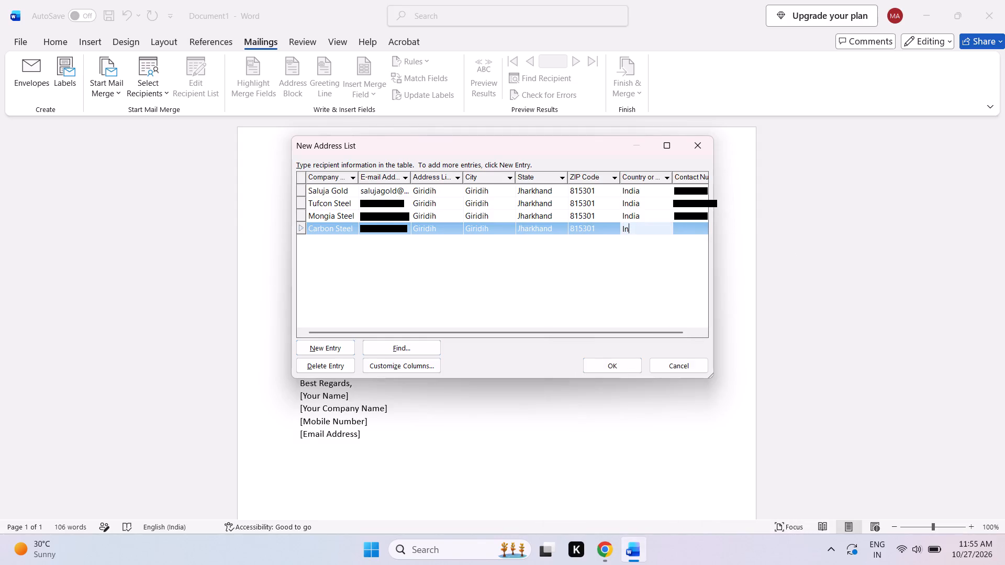
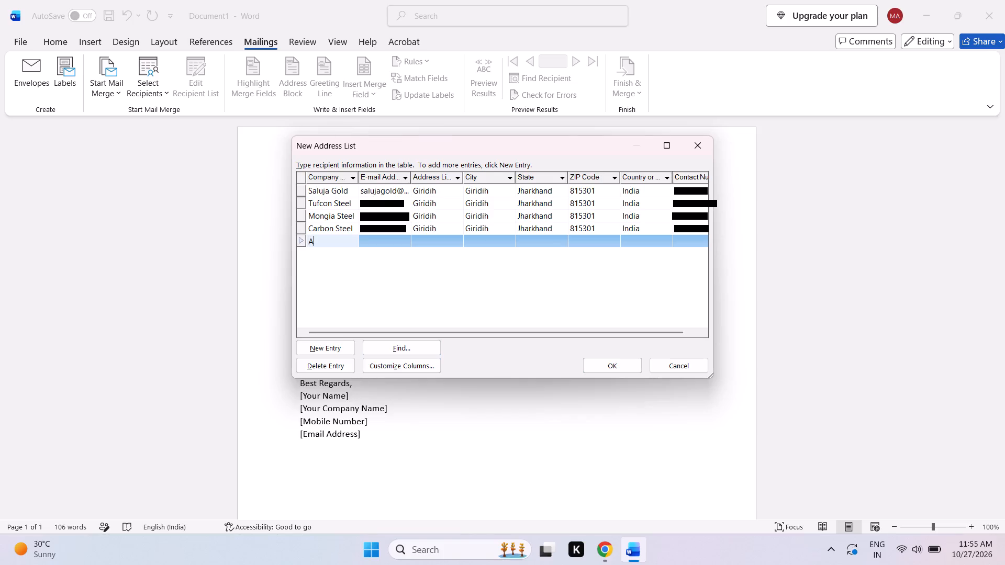
Clear the partly entered company name in the new fifth entry and enter Bokaro Termal as its company name.
text(i)
key(BackSpace)
key(BackSpace)
key(BackSpace)
text(Bokaro)
key(space)
text(Termal)
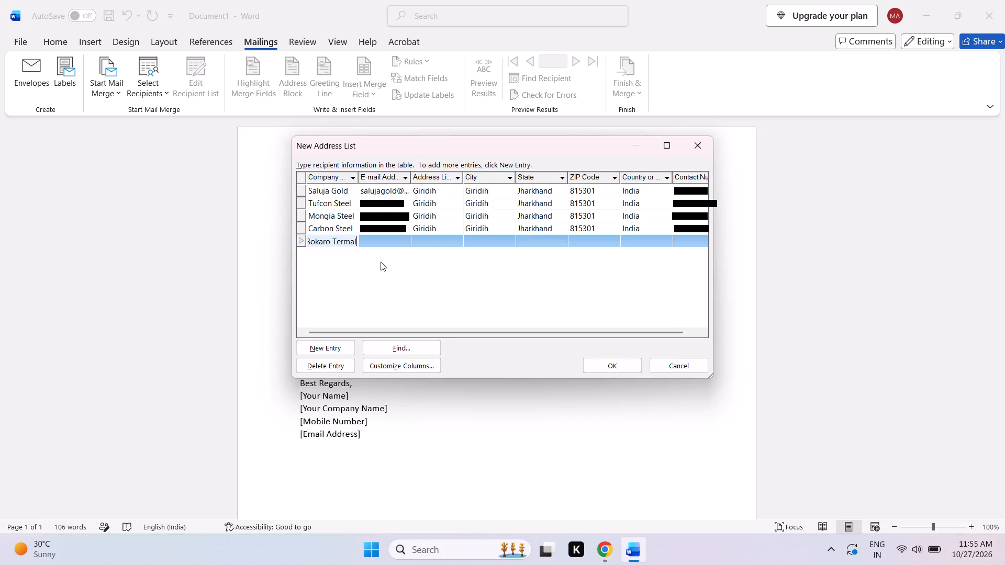
Enter the company's e-mail address for the Bokaro Termal entry.
click(379, 241)
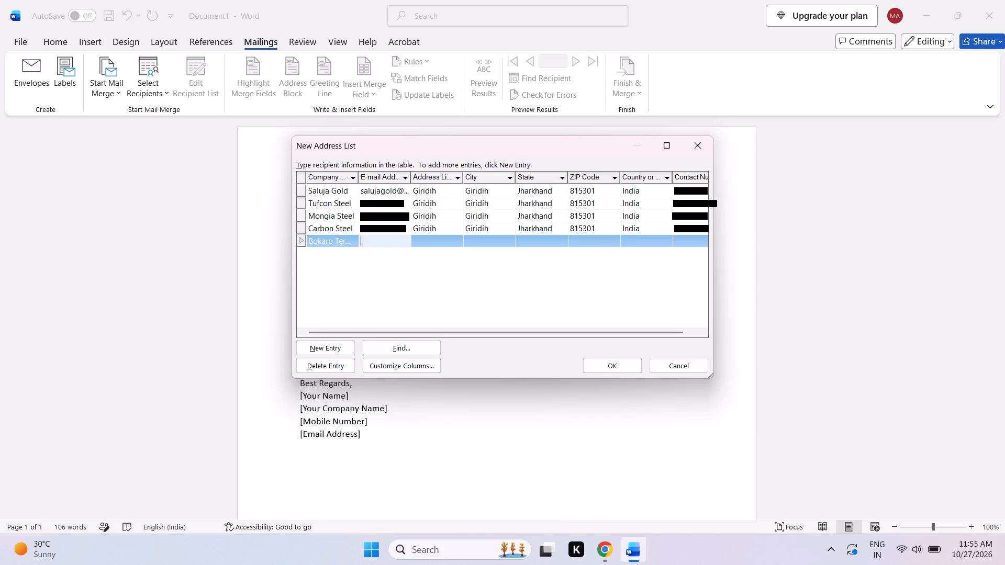
text(bokaro)
key(t)
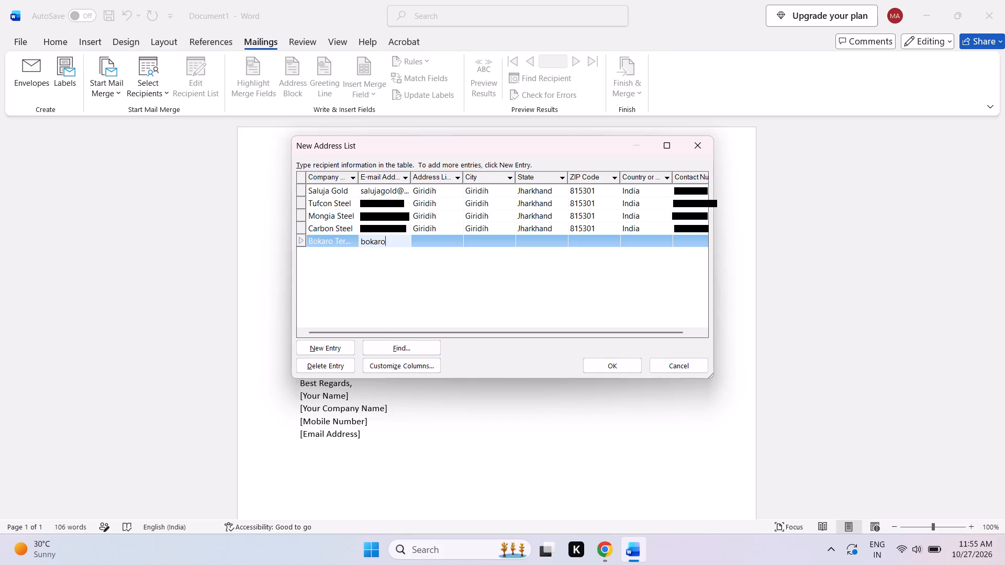
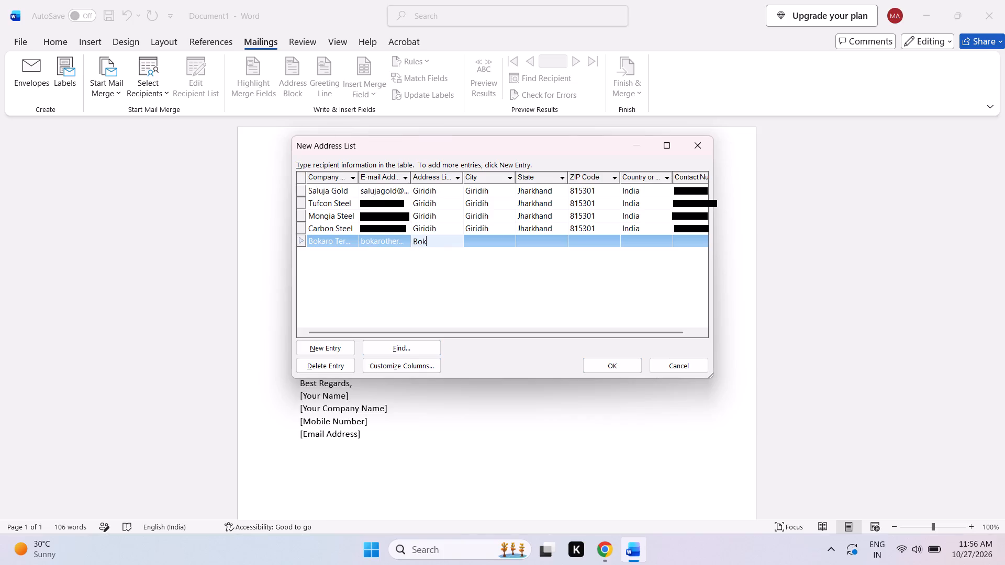
Complete Bokaro as the address line of the Bokaro Termal entry, and enter Bokaro as city and Jharkhand as state.
text(r)
key(o)
click(488, 245)
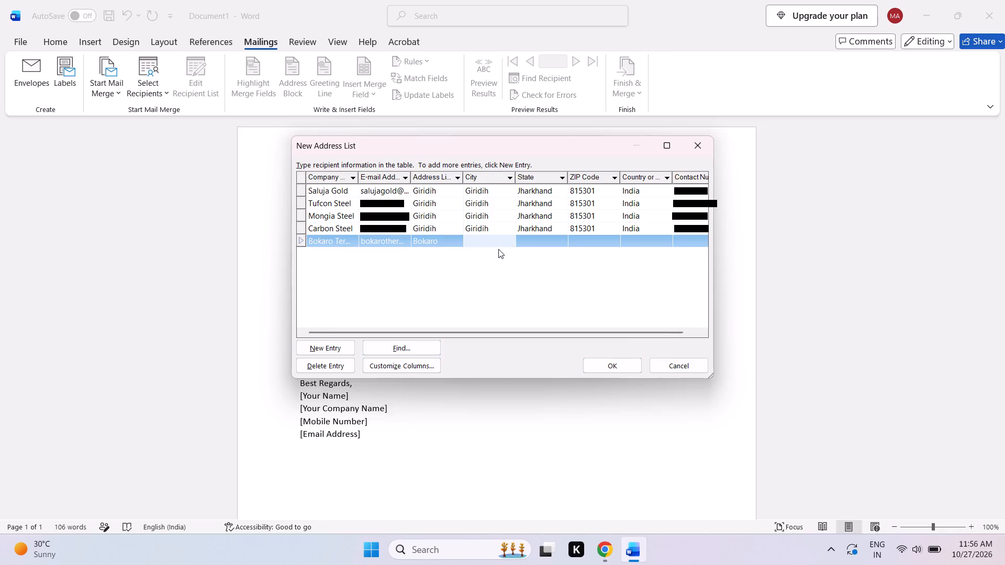
text(Bokaro)
click(534, 243)
text(Jharkhand)
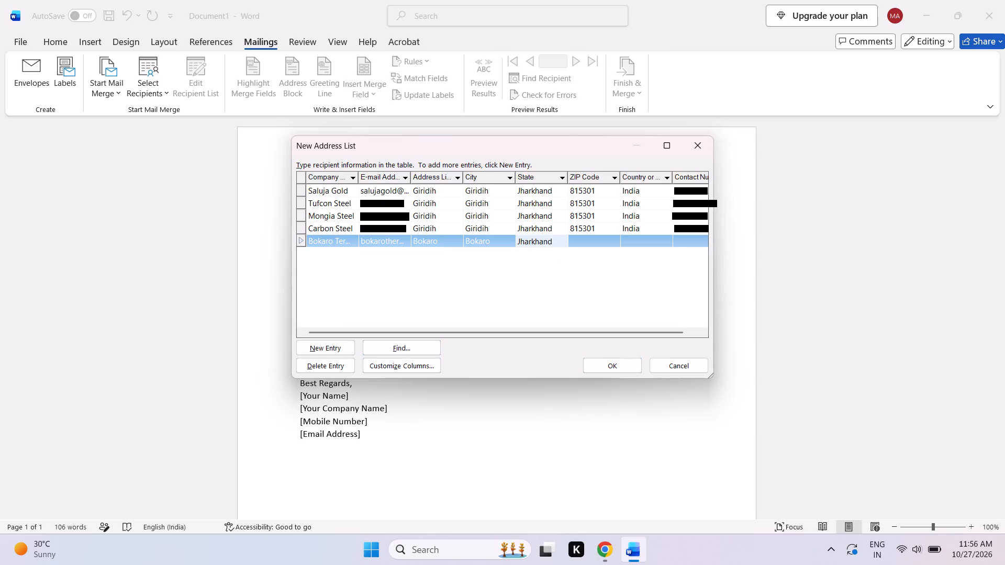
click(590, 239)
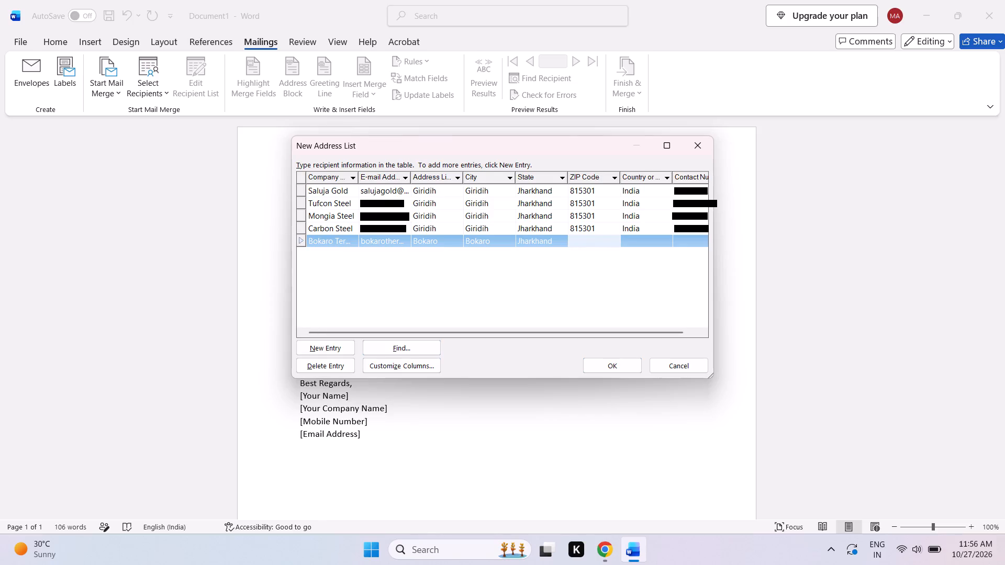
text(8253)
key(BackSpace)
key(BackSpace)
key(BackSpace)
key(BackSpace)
Enter 825304 as the ZIP code for the Bokaro Termal entry.
click(589, 243)
key(8)
text(2530)
key(4)
Enter India as the country for the Bokaro Termal entry, correcting the misspelling.
click(632, 246)
text(Inida)
key(BackSpace)
key(BackSpace)
key(BackSpace)
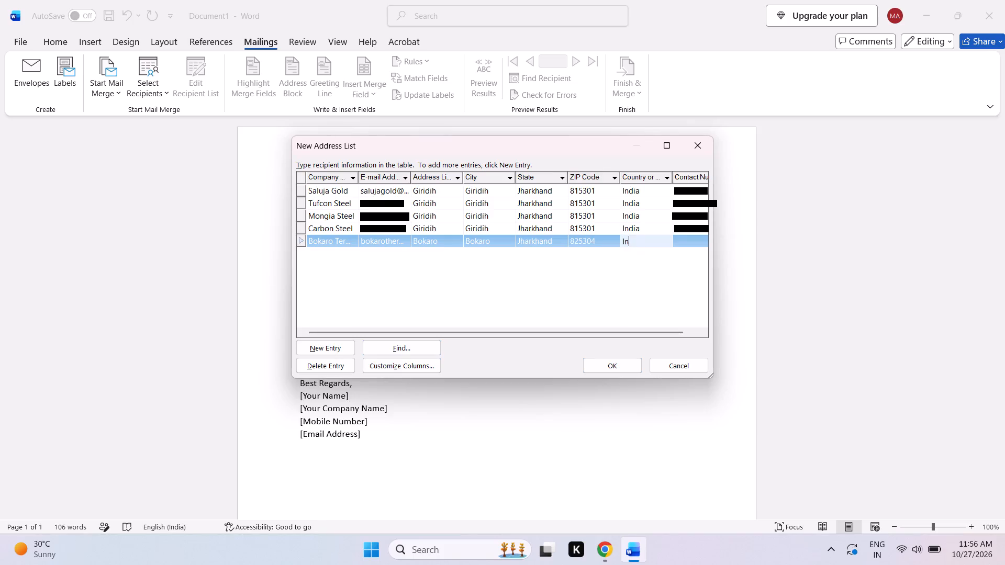
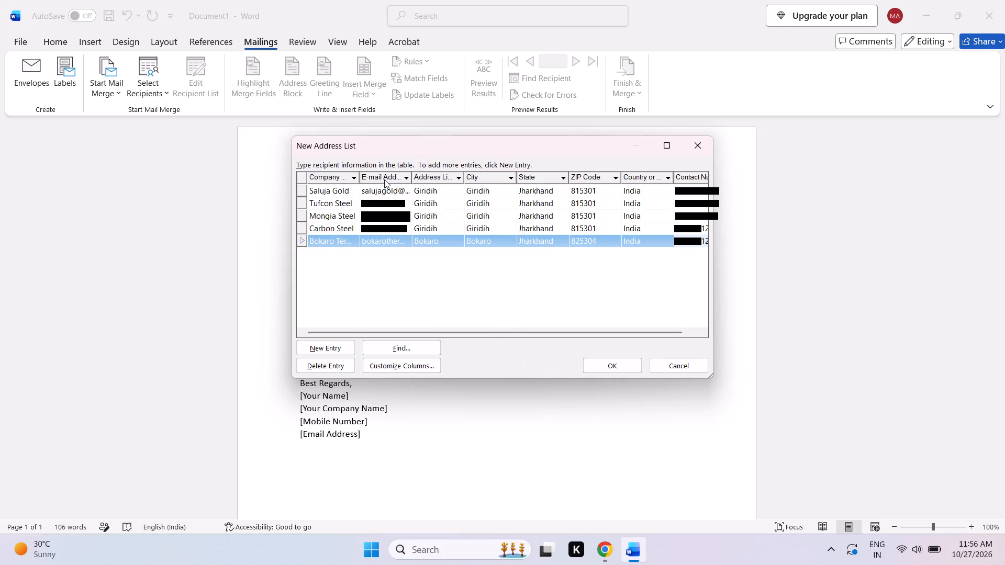
Finish the recipient entries and save the address list as "list of company" in My Data Sources.
click(614, 368)
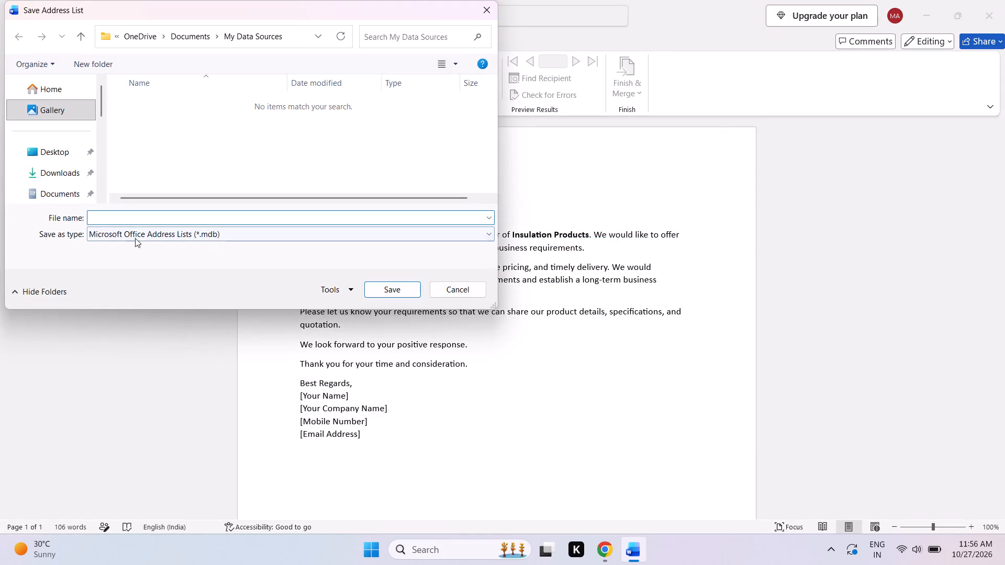
click(139, 222)
text(lis)
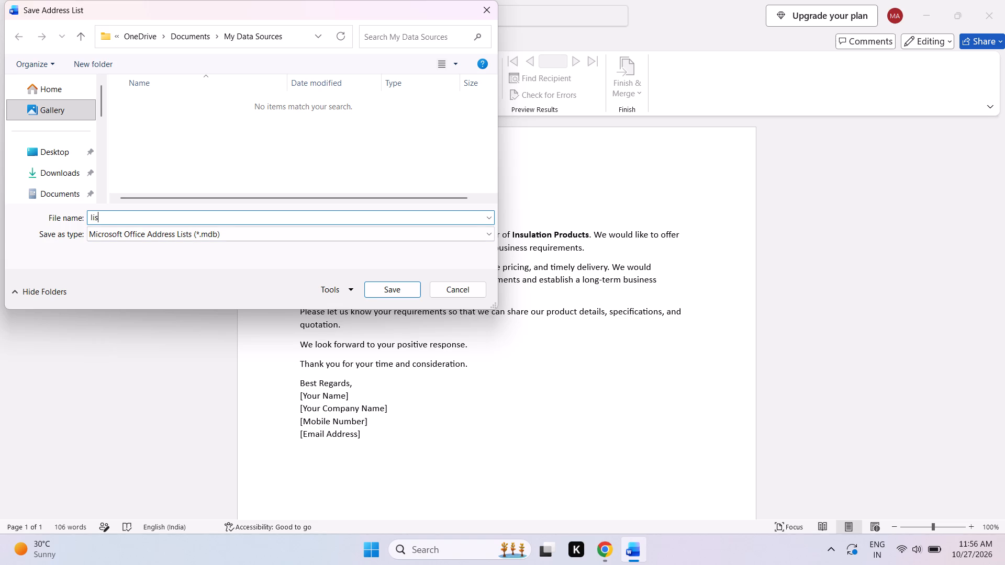
text(t of)
key(space)
text(ocma)
key(BackSpace)
key(BackSpace)
key(BackSpace)
key(BackSpace)
text(company)
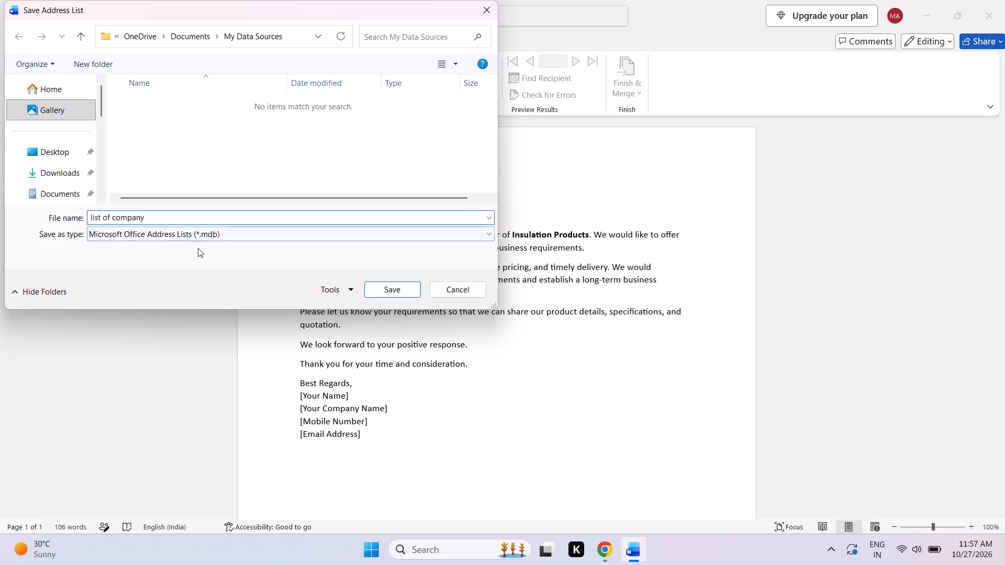
click(428, 289)
click(401, 294)
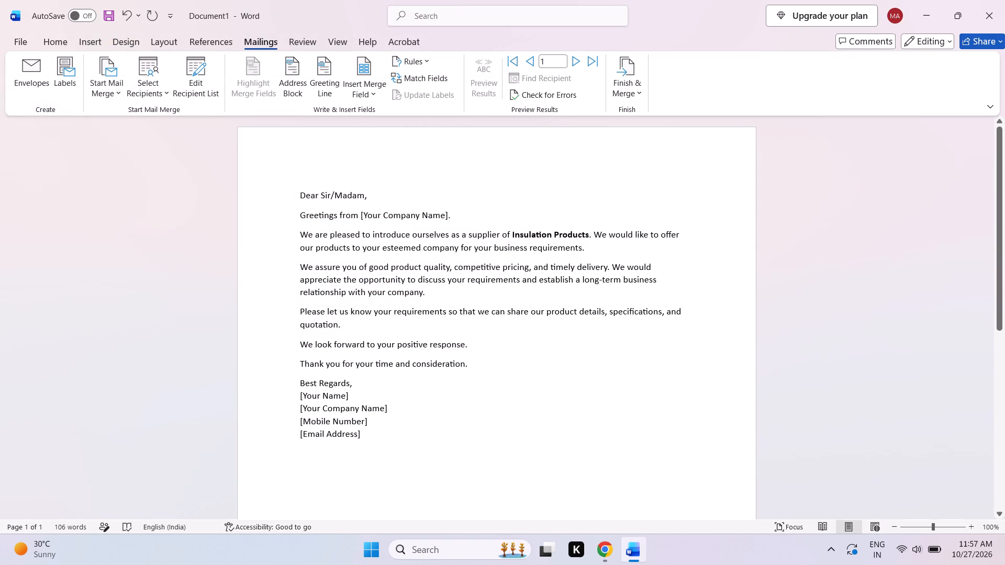
Start the Step-by-Step Mail Merge Wizard and advance to the Write your letter stage, keeping the existing recipient list.
click(113, 88)
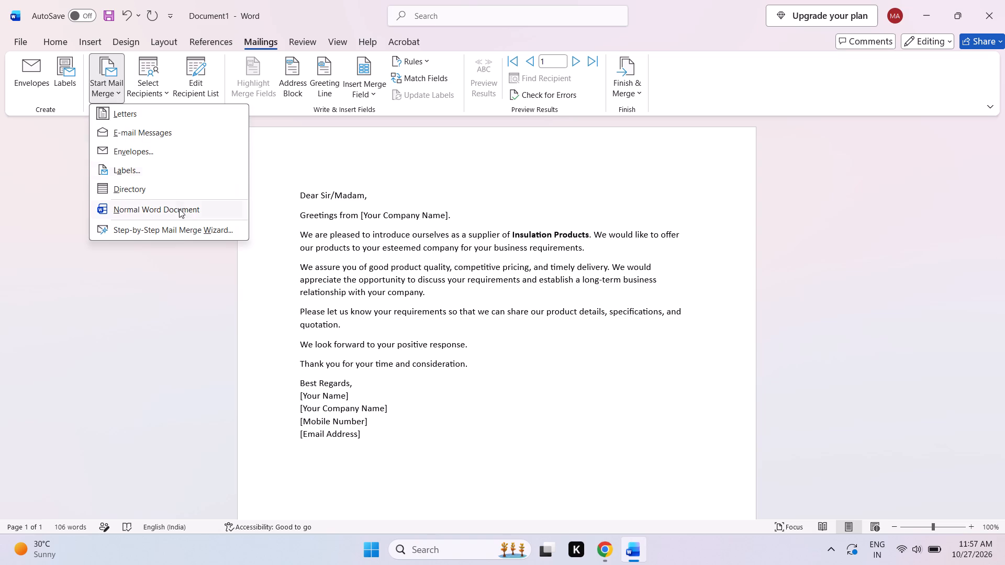
click(183, 228)
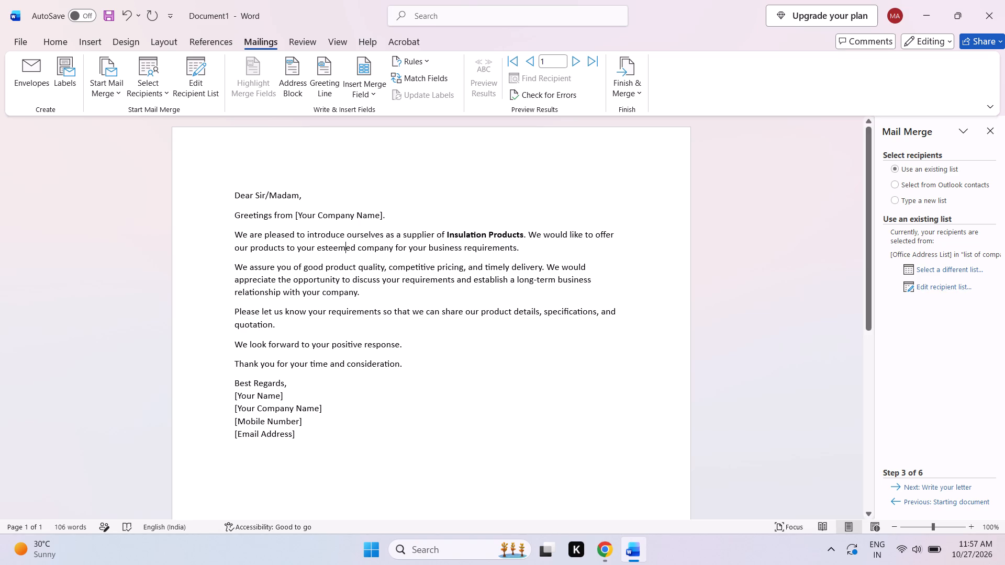
click(382, 220)
click(955, 489)
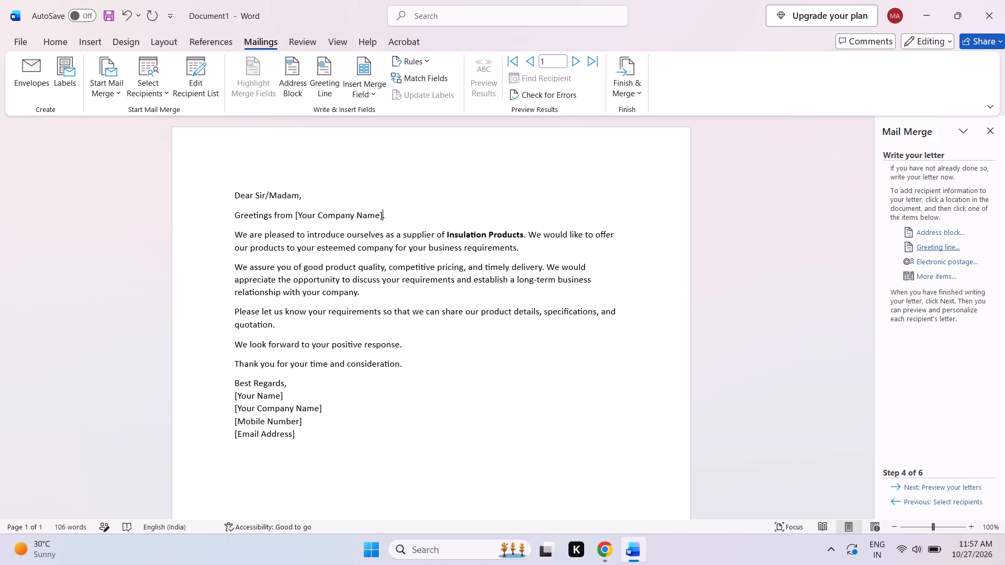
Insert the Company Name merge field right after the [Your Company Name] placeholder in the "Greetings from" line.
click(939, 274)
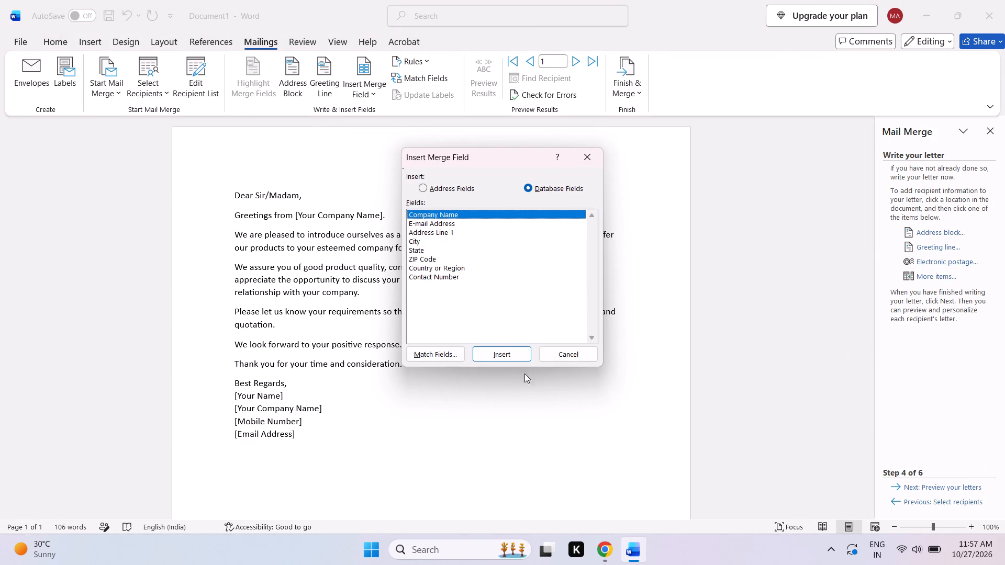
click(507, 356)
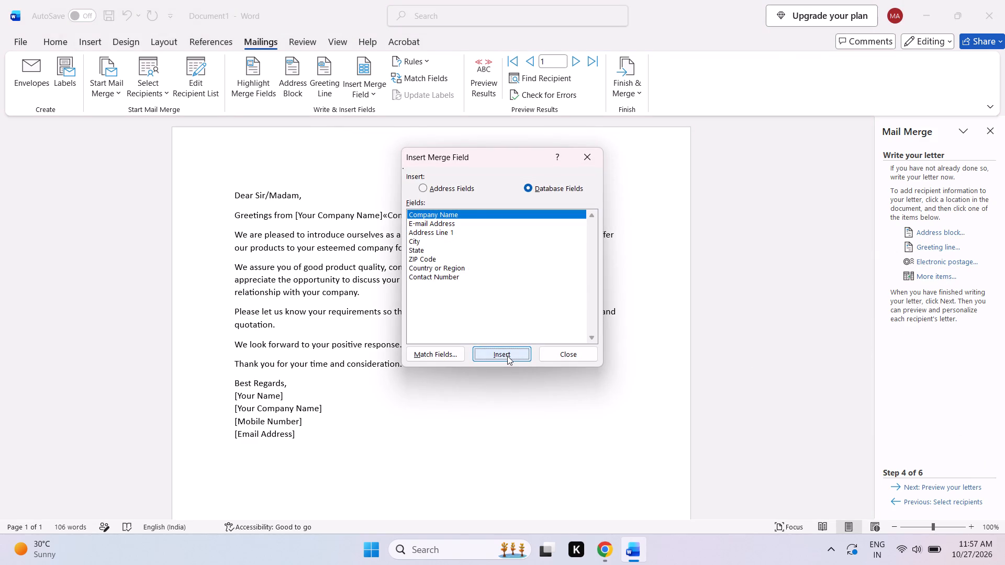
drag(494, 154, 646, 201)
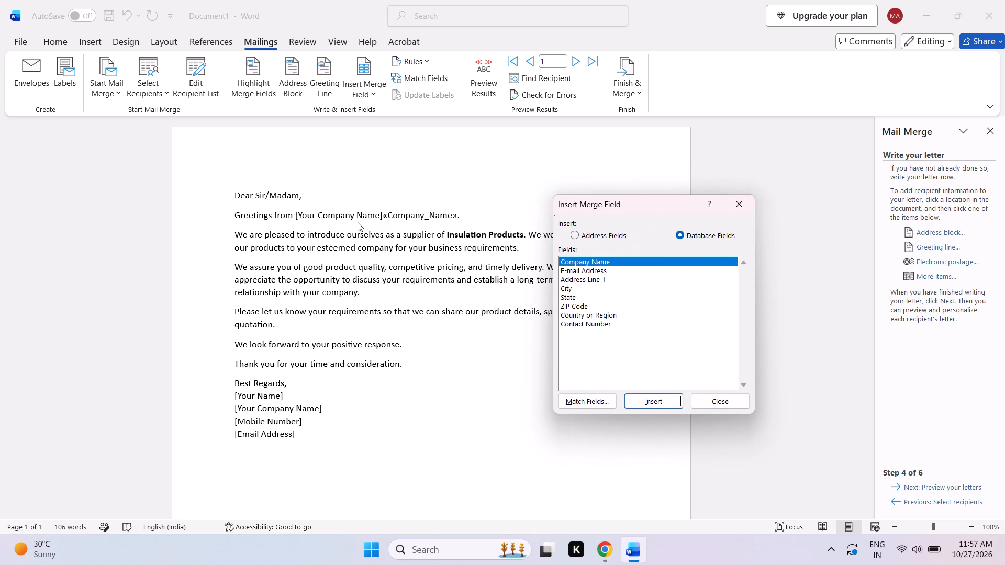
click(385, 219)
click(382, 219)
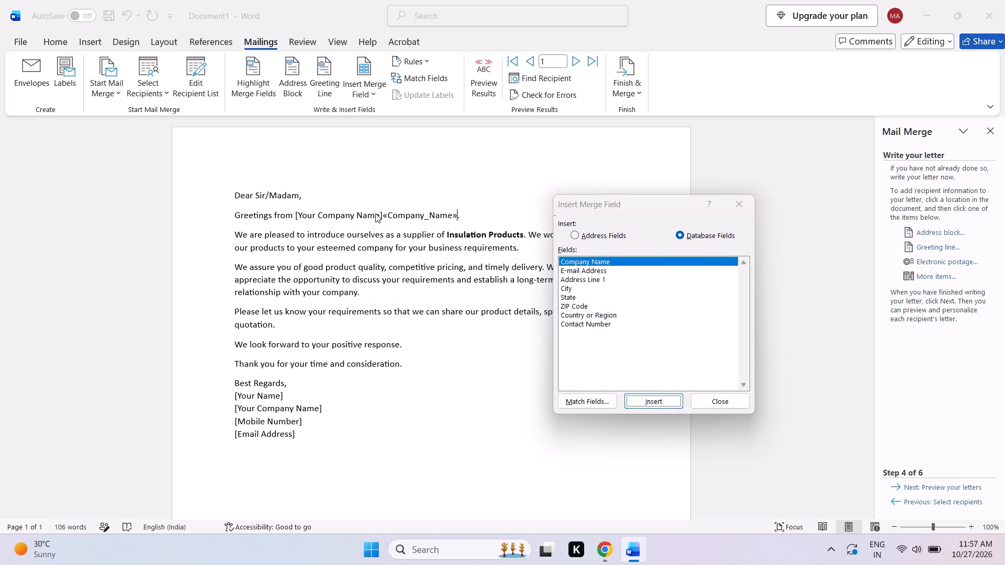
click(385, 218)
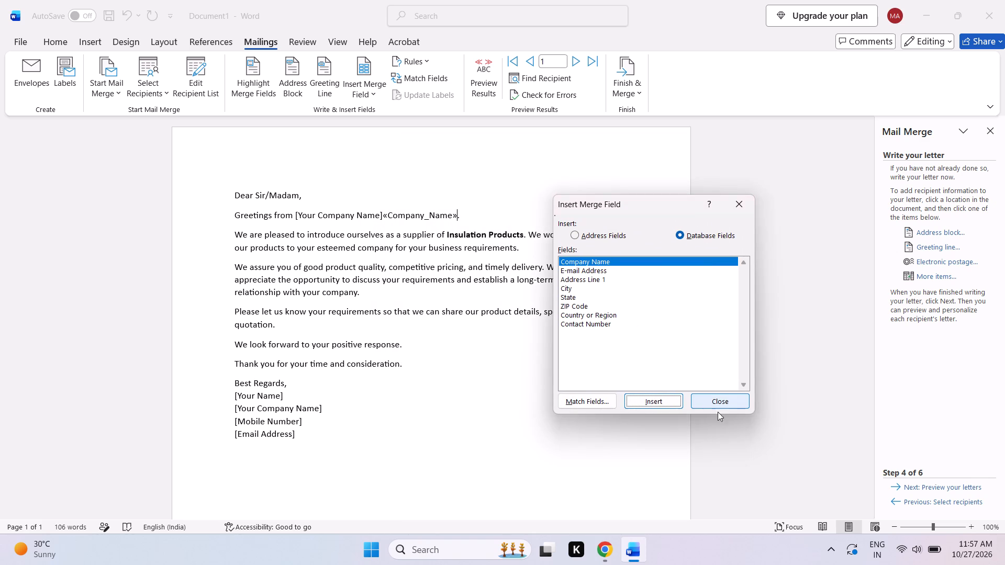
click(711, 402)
Delete the [Your Company Name] placeholder text before the merge field in the "Greetings from" line.
click(383, 220)
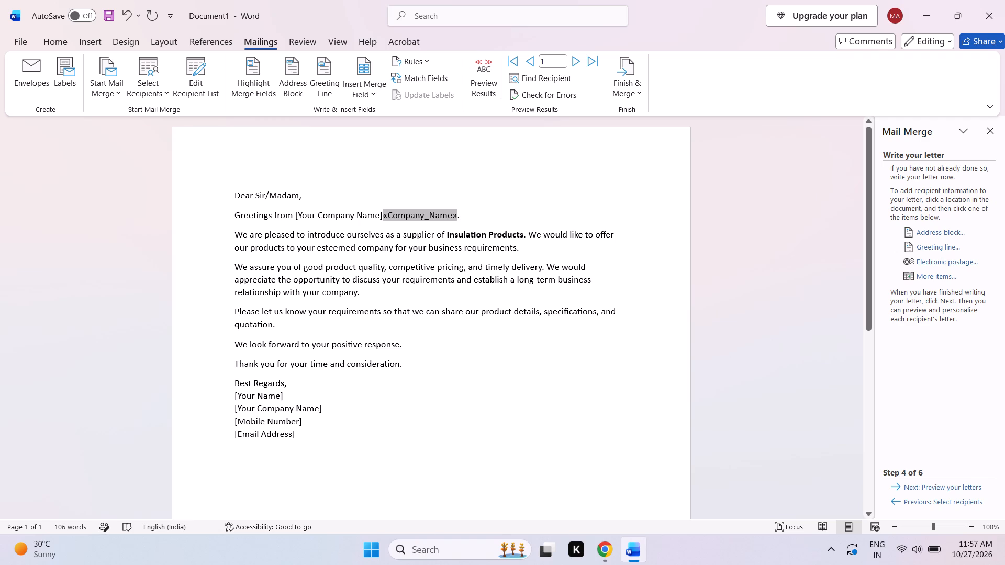
click(384, 222)
click(379, 218)
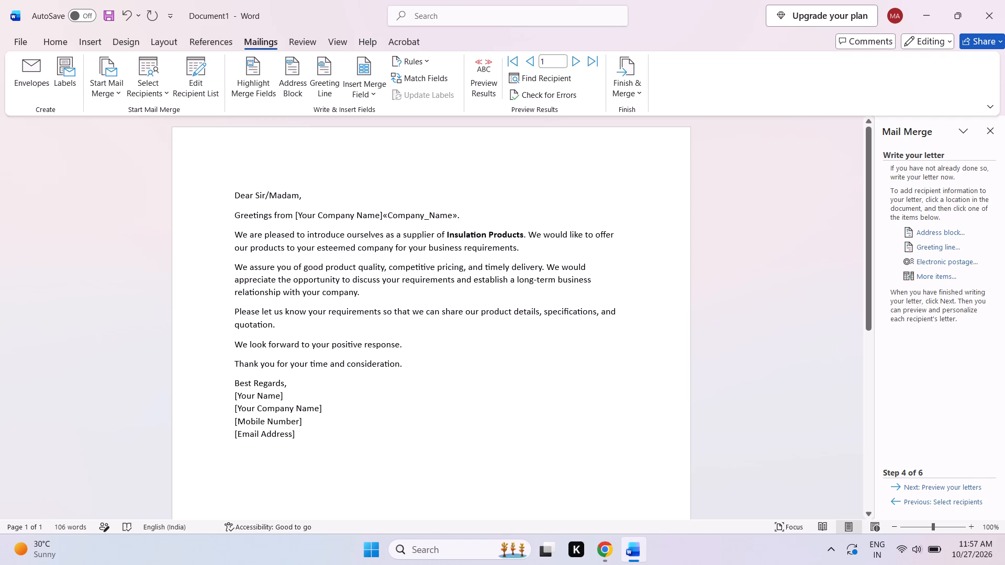
click(384, 218)
key(BackSpace)
key(BackSpace)
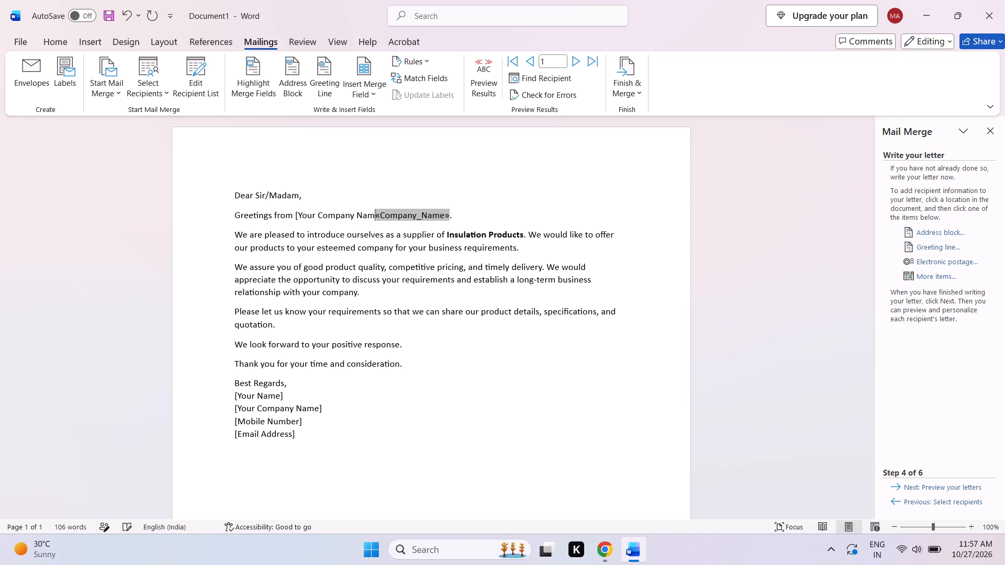
key(BackSpace)
key(BackSpace)
key(BackSpace)
key(BackSpace)
key(BackSpace)
key(BackSpace)
key(BackSpace)
key(BackSpace)
key(BackSpace)
key(BackSpace)
key(BackSpace)
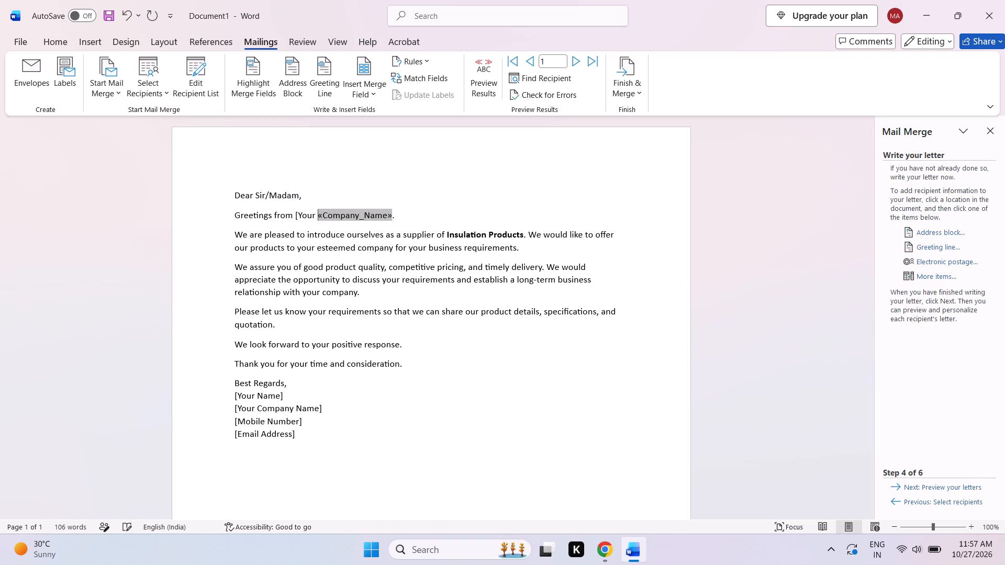
key(BackSpace)
key(BackSpace)
key(BackSpace)
key(BackSpace)
key(BackSpace)
key(BackSpace)
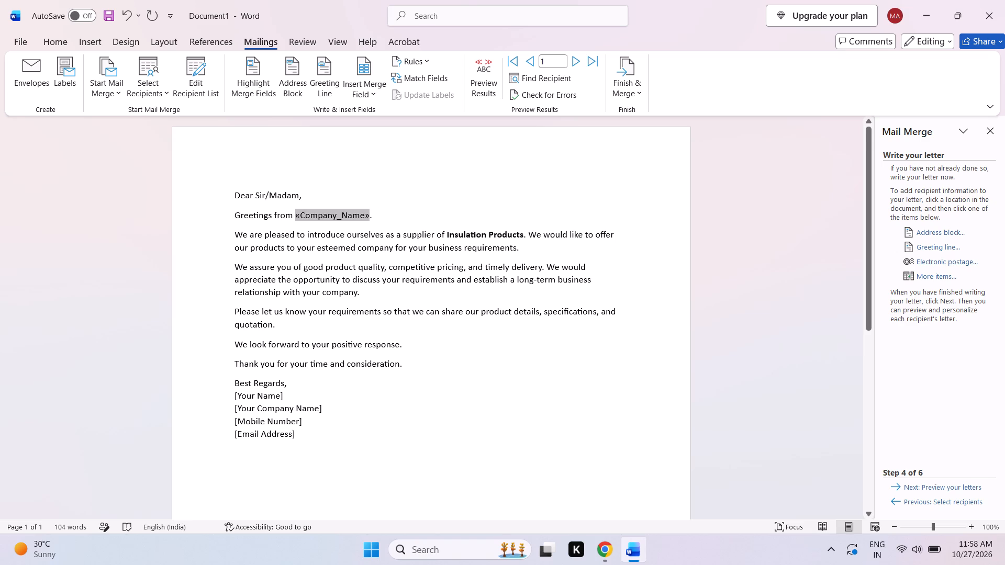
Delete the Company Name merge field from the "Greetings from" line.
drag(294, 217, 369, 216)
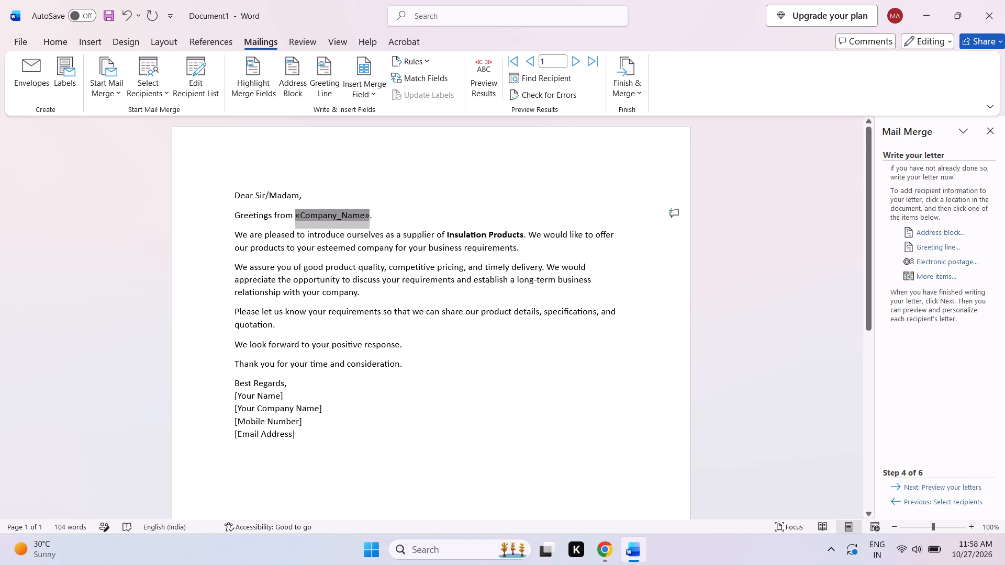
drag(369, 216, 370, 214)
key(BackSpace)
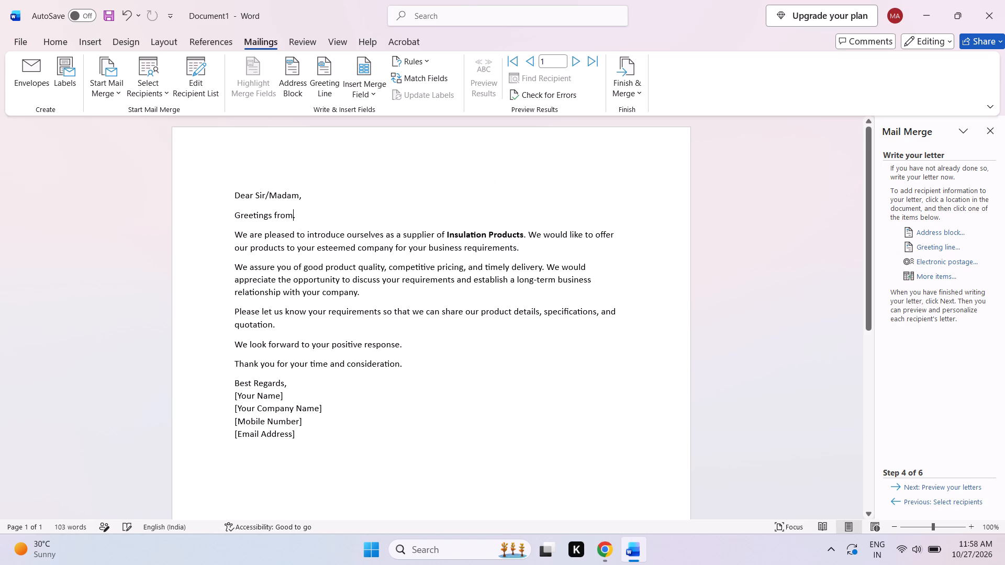
Insert the Company Name merge field directly after "Greetings from" in the letter.
click(932, 279)
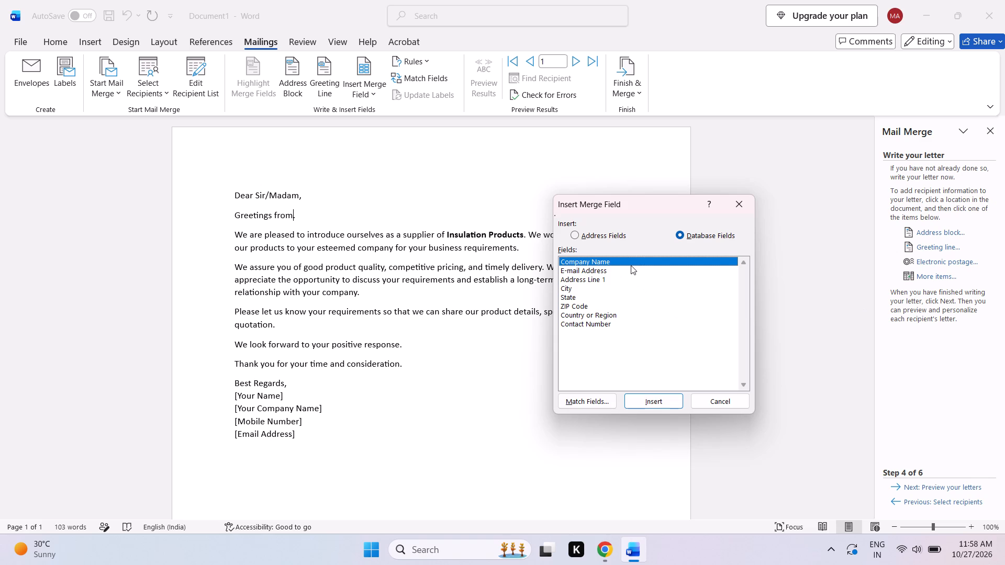
click(631, 265)
click(631, 265)
click(665, 404)
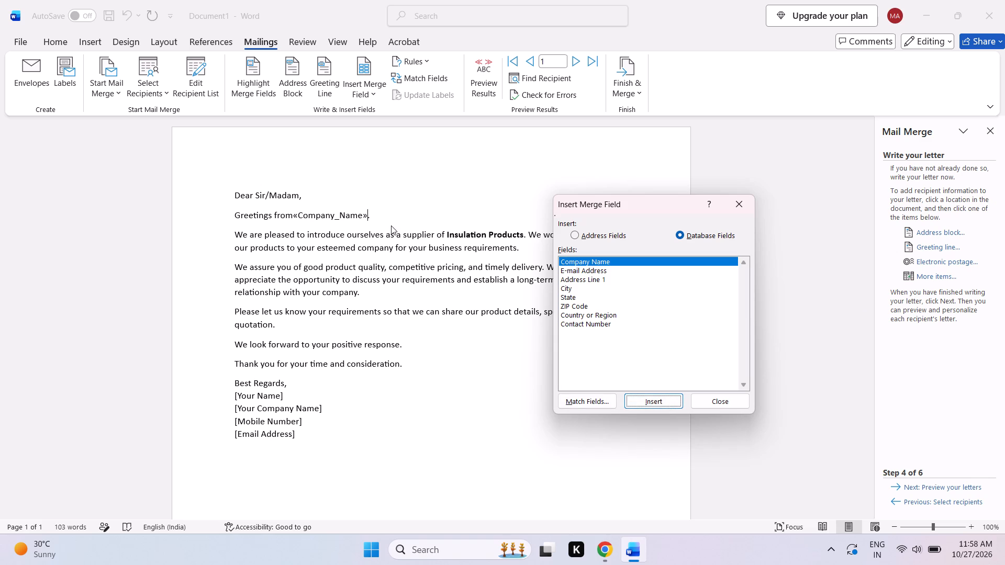
key(Return)
key(BackSpace)
key(BackSpace)
click(382, 219)
click(716, 406)
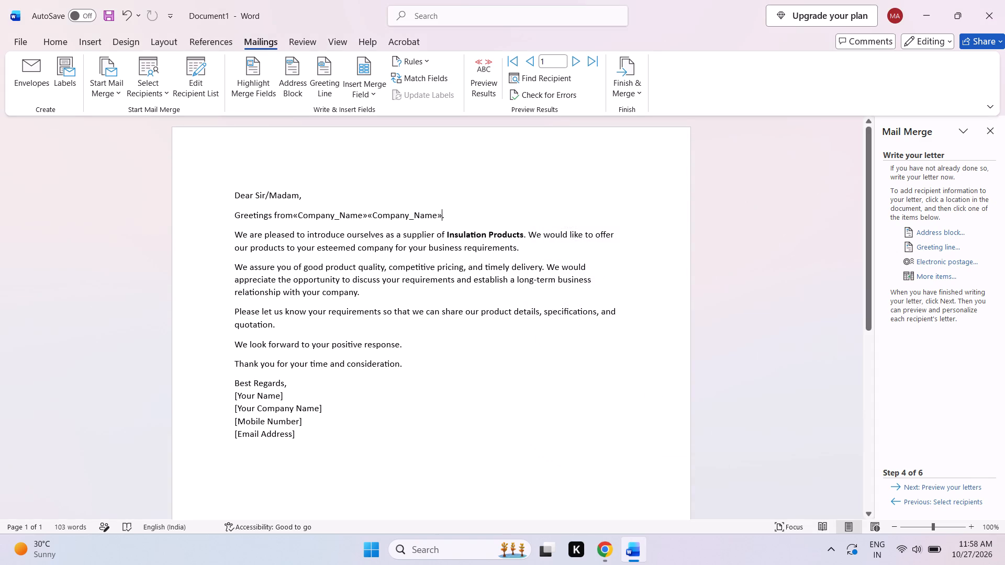
Delete the duplicate Company Name field and the full stop at the end of the "Greetings from" line.
drag(367, 210, 445, 221)
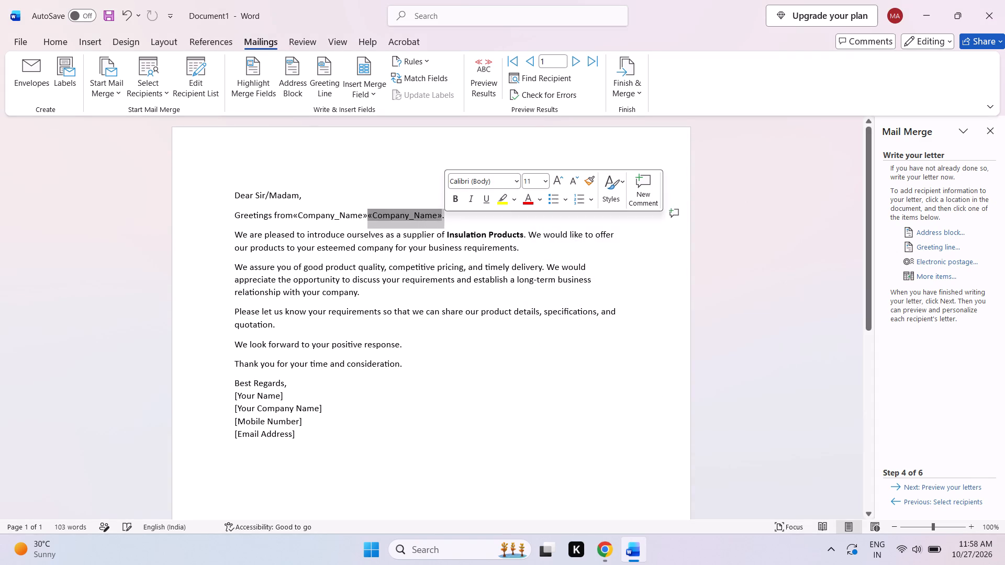
key(BackSpace)
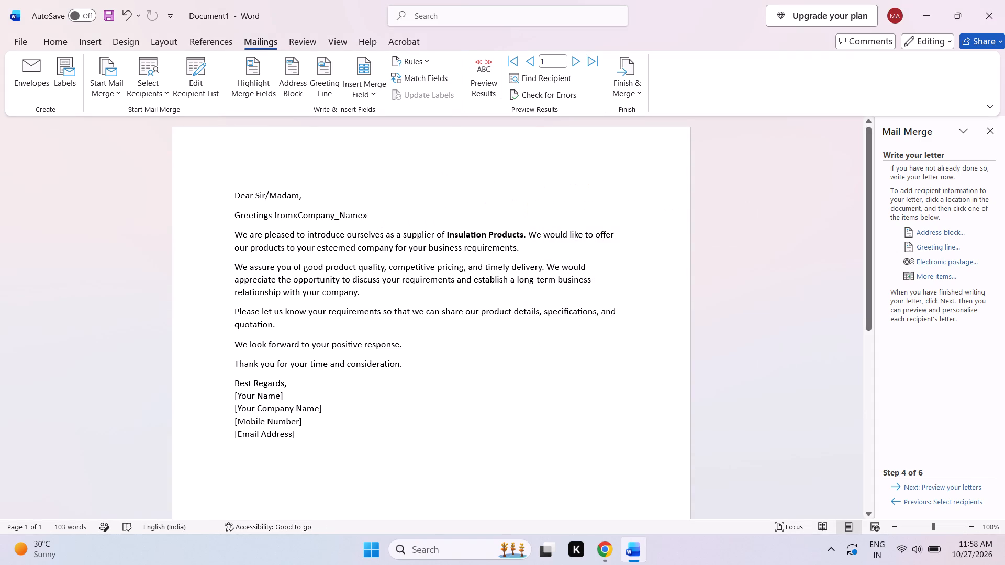
Insert the E-mail Address merge field on a new line below the "Greetings from" line.
key(Return)
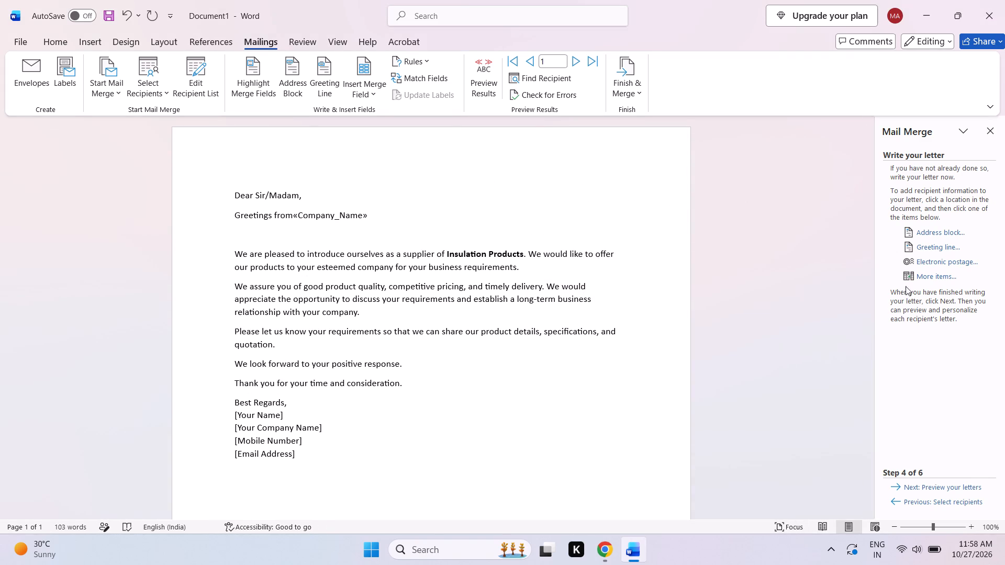
click(915, 277)
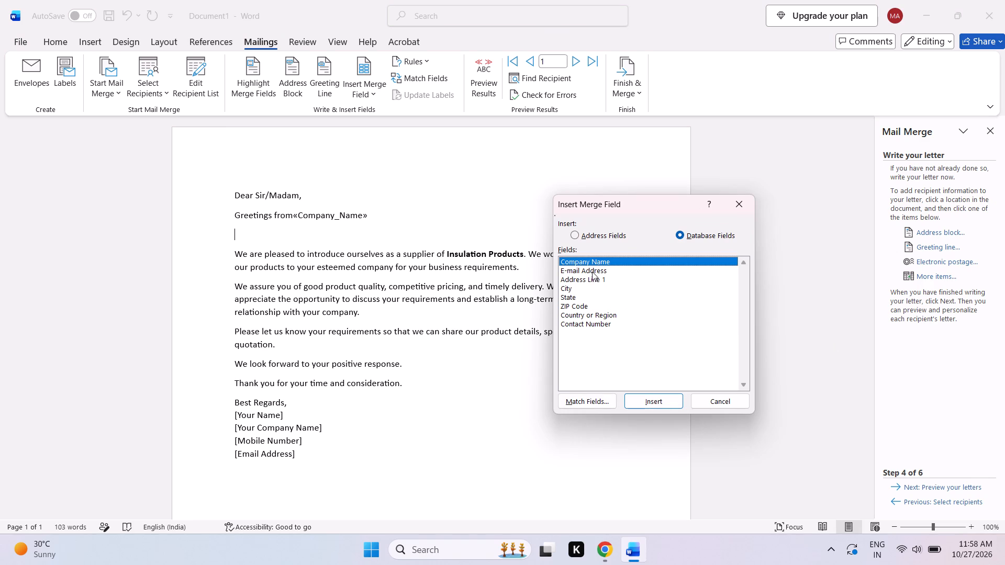
click(592, 272)
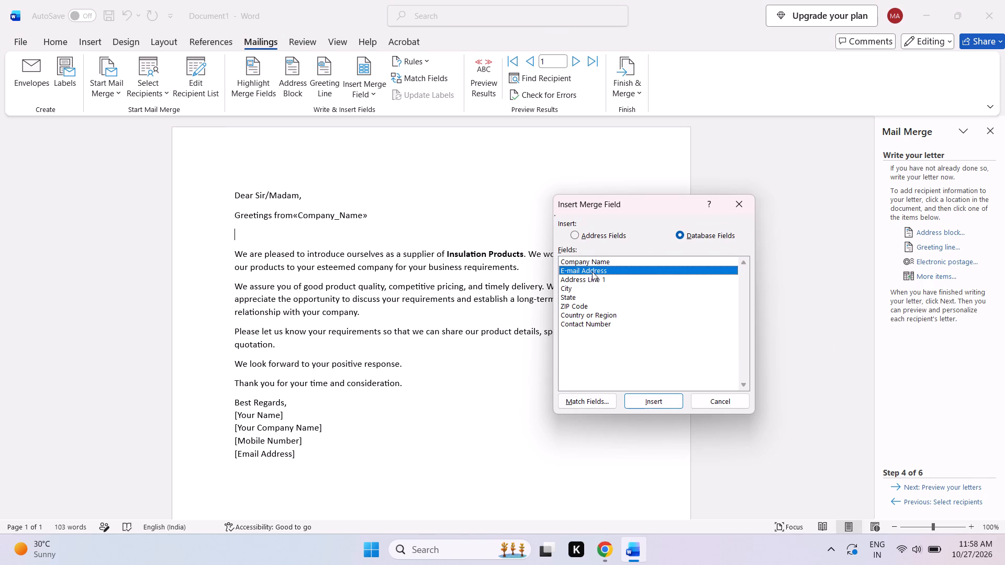
click(650, 400)
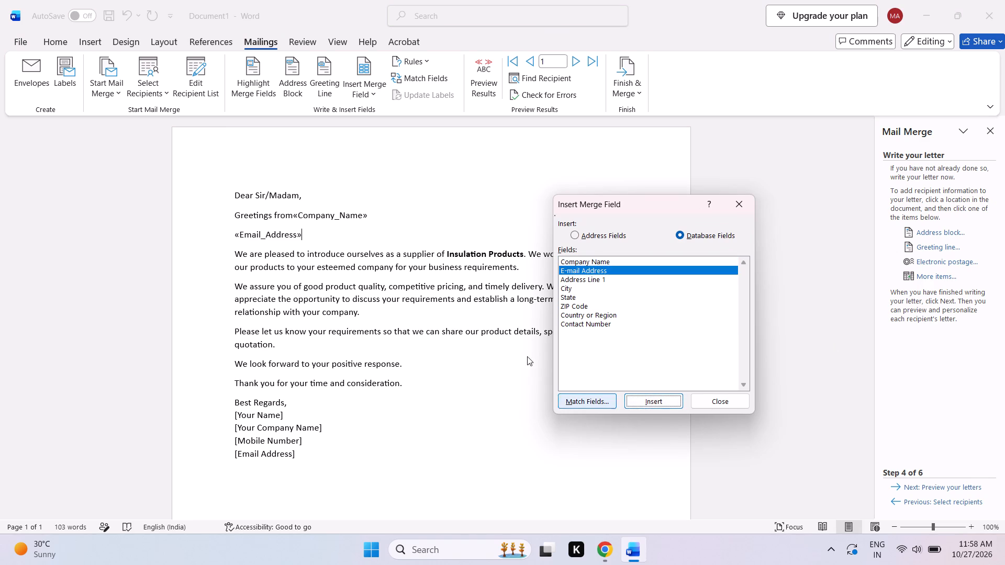
Insert the Address Line 1 merge field on a new line below the E-mail Address field.
click(719, 401)
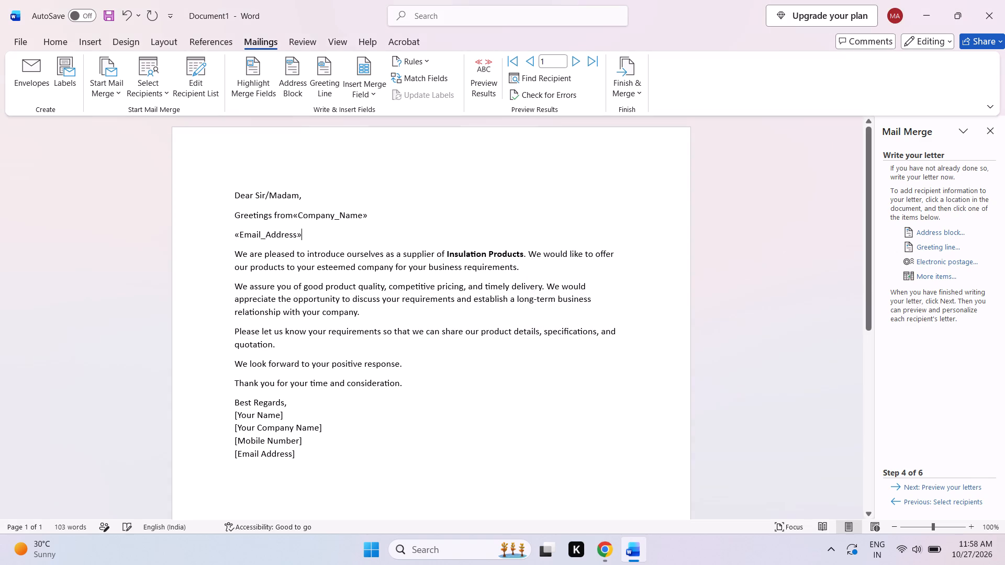
key(Return)
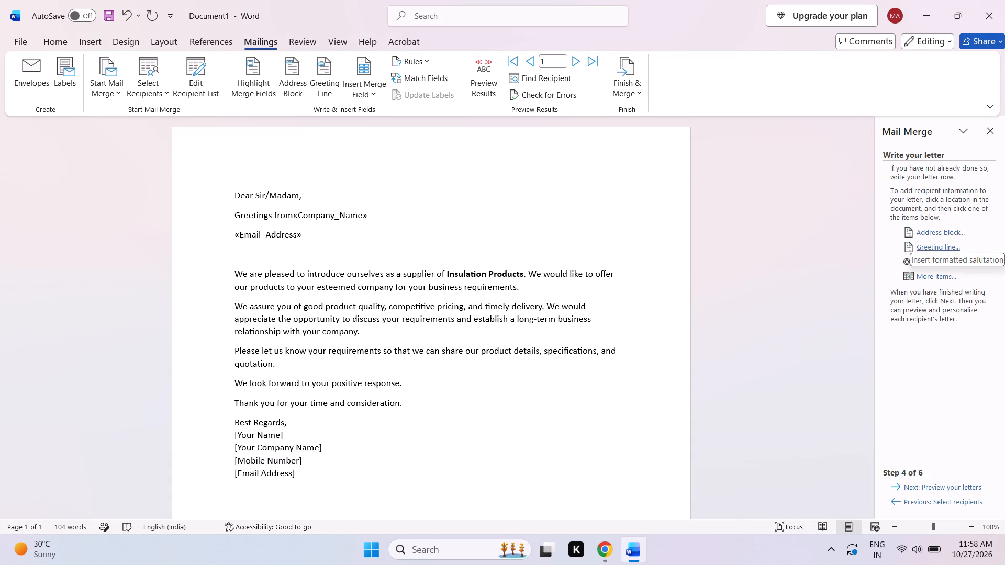
click(957, 276)
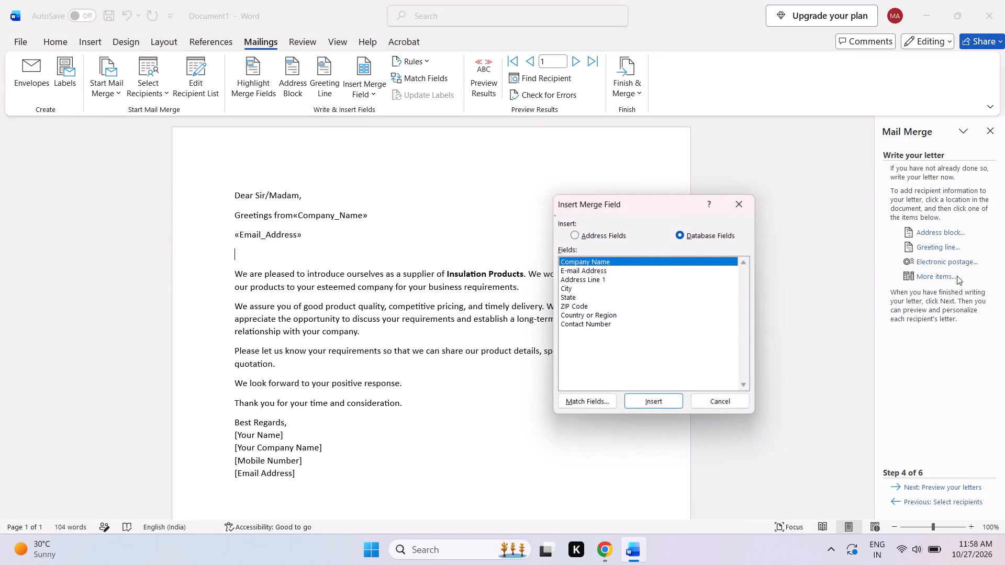
click(595, 279)
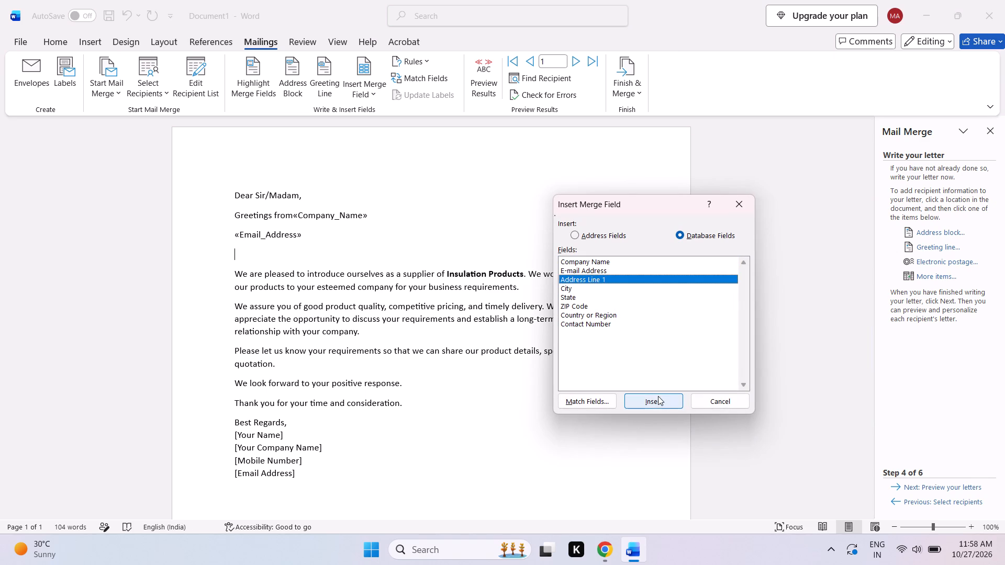
click(602, 288)
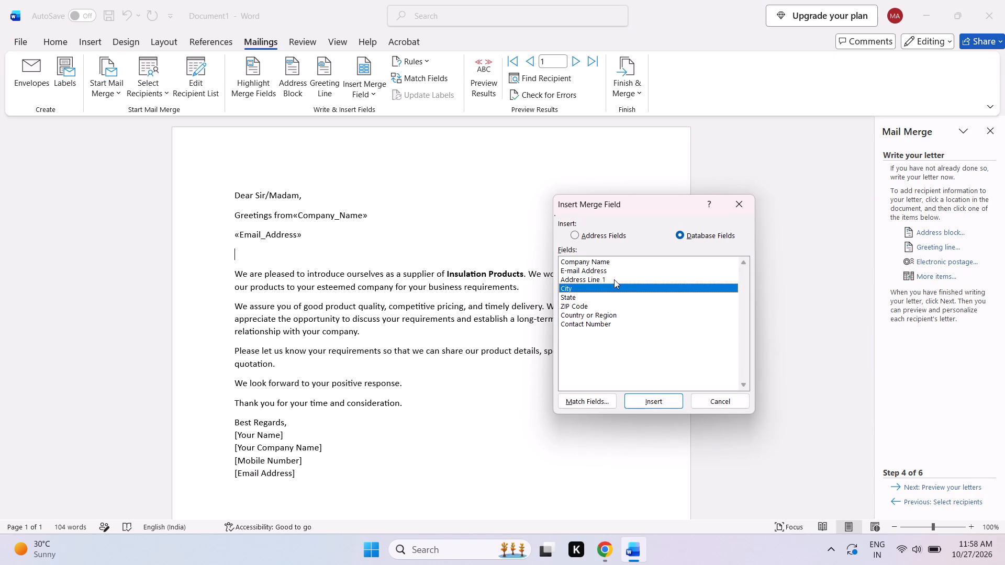
click(614, 279)
key(ctrl+s)
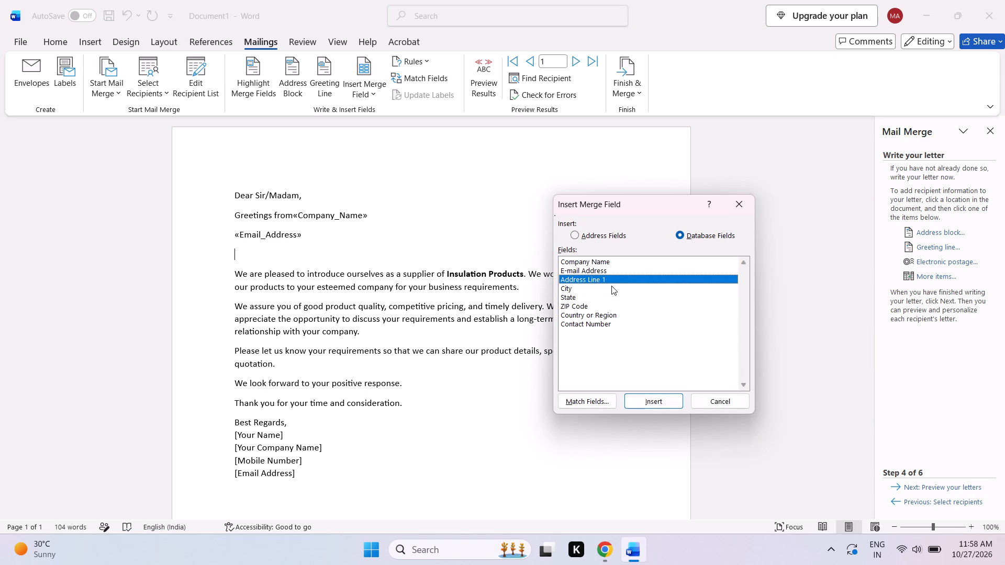
ctrl+click(610, 287)
click(611, 282)
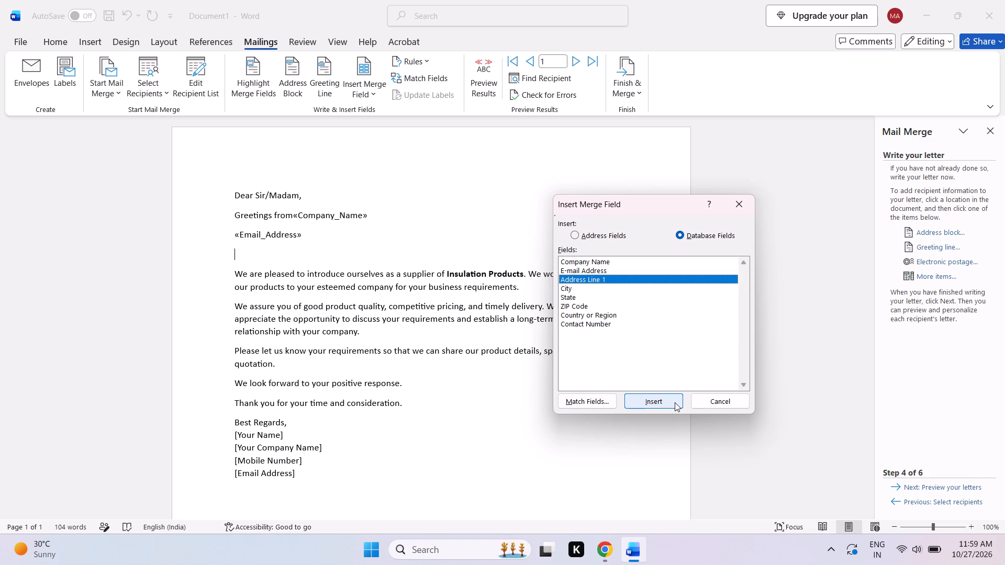
click(675, 402)
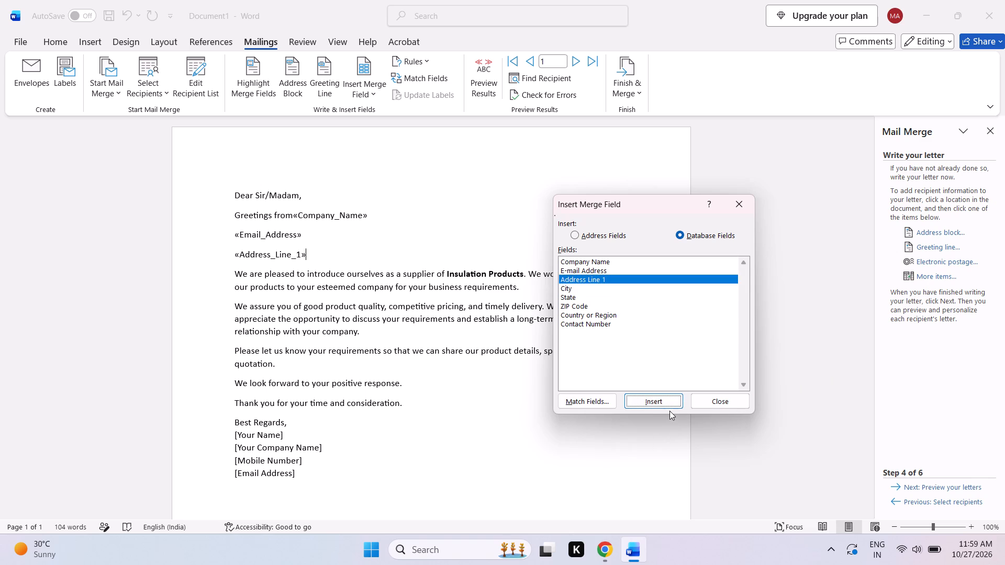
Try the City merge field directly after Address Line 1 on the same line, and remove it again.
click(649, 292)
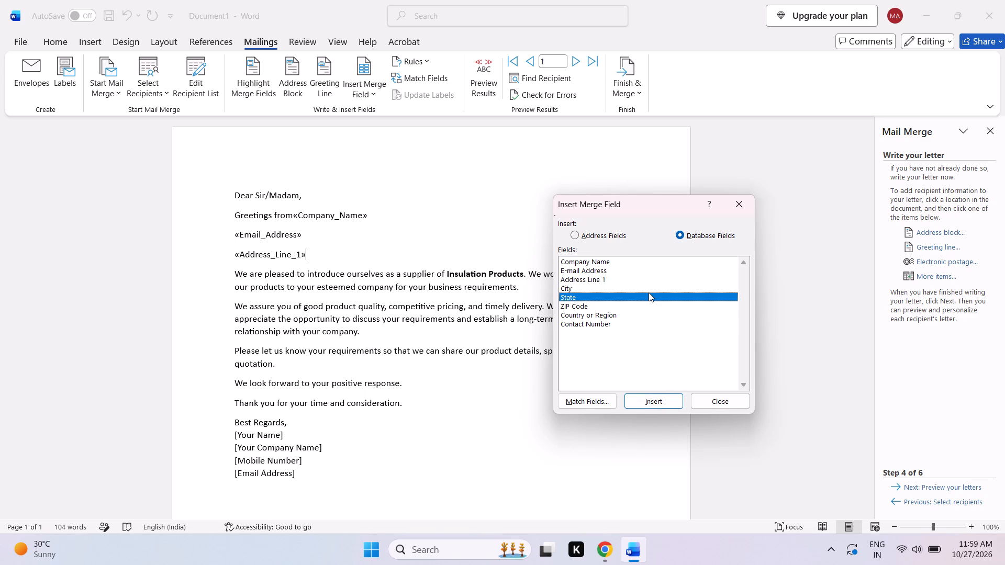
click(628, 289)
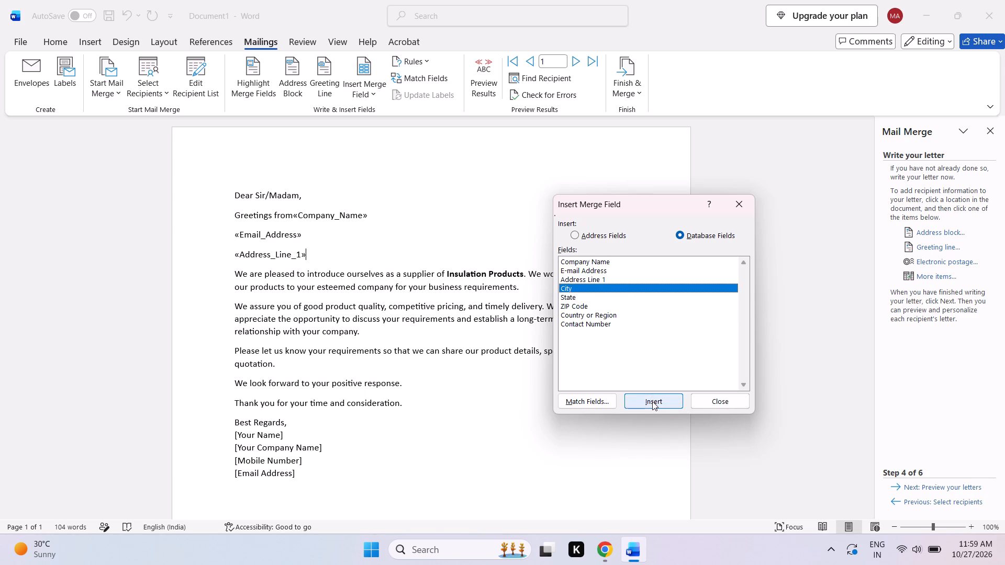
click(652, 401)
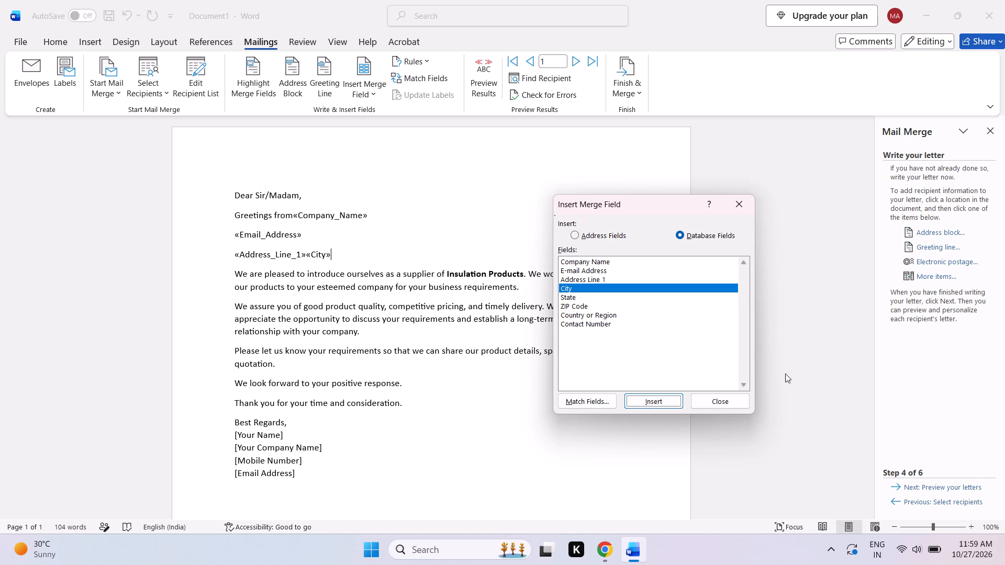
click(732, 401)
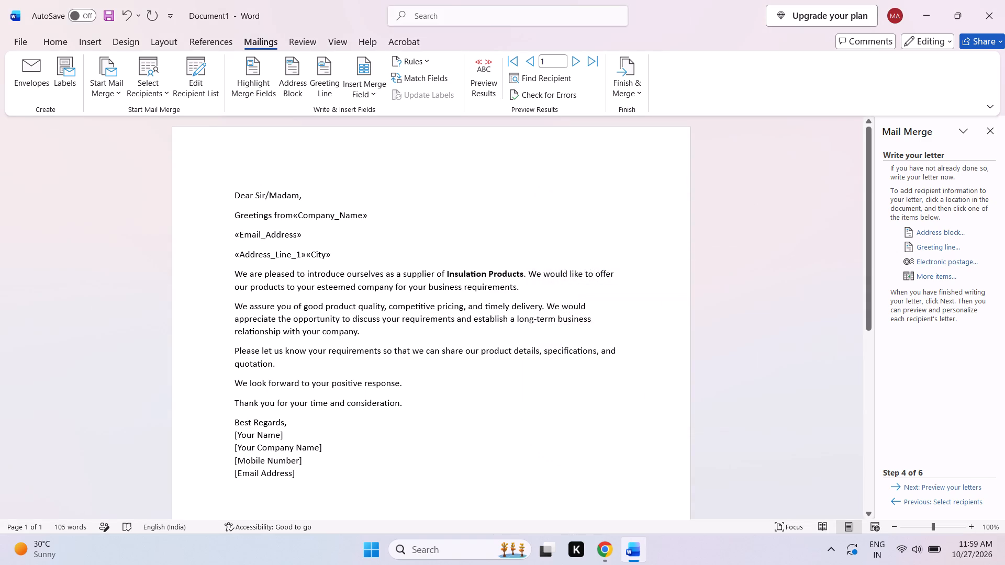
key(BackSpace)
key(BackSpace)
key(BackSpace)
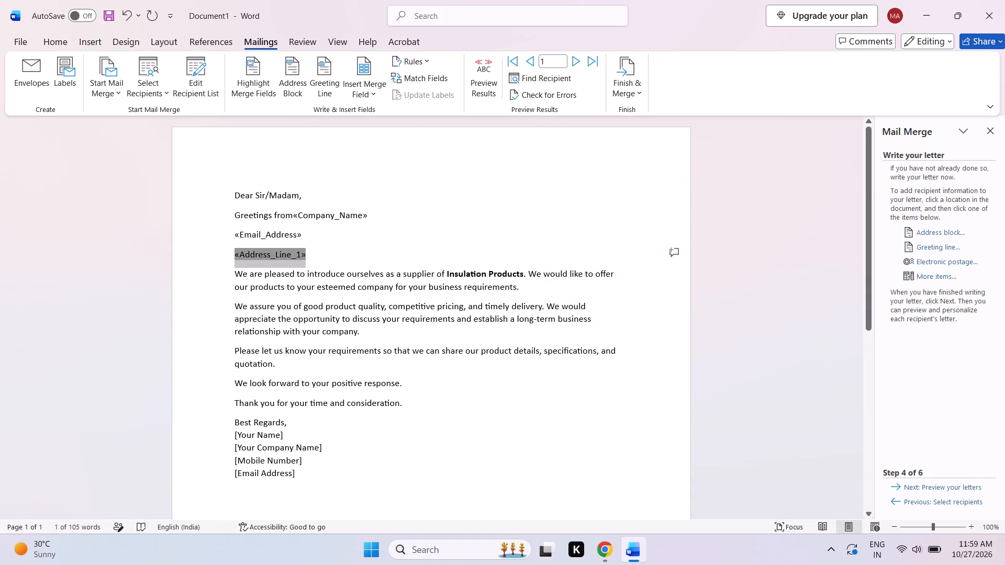
Insert the City and State merge fields together on a new line below the Address Line 1 field.
click(385, 262)
key(Return)
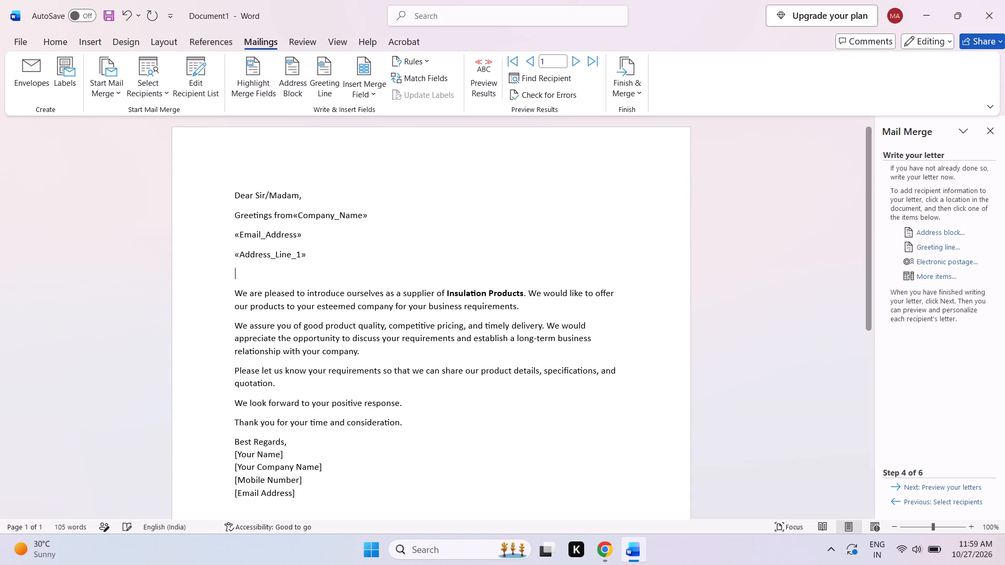
click(925, 279)
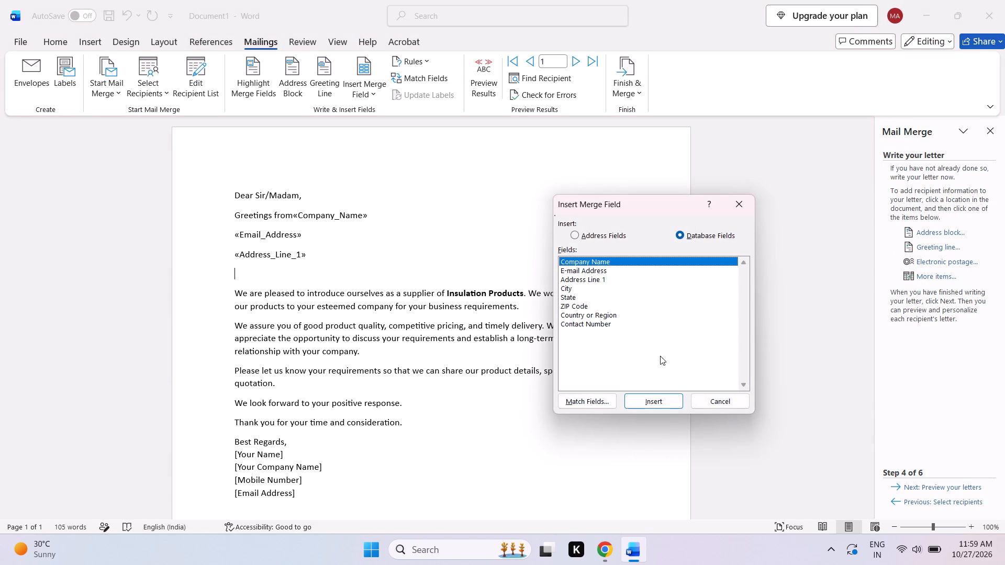
click(602, 288)
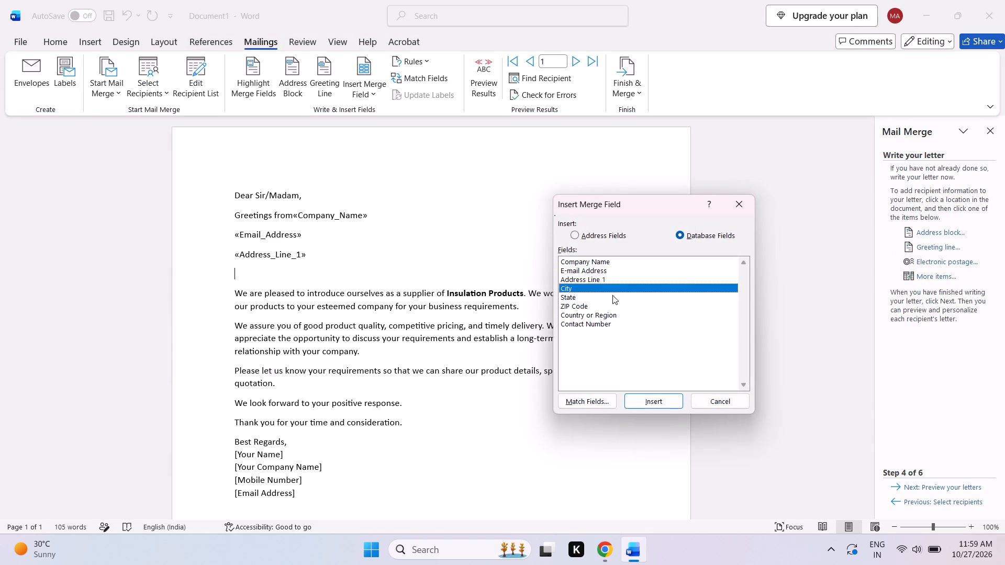
click(668, 397)
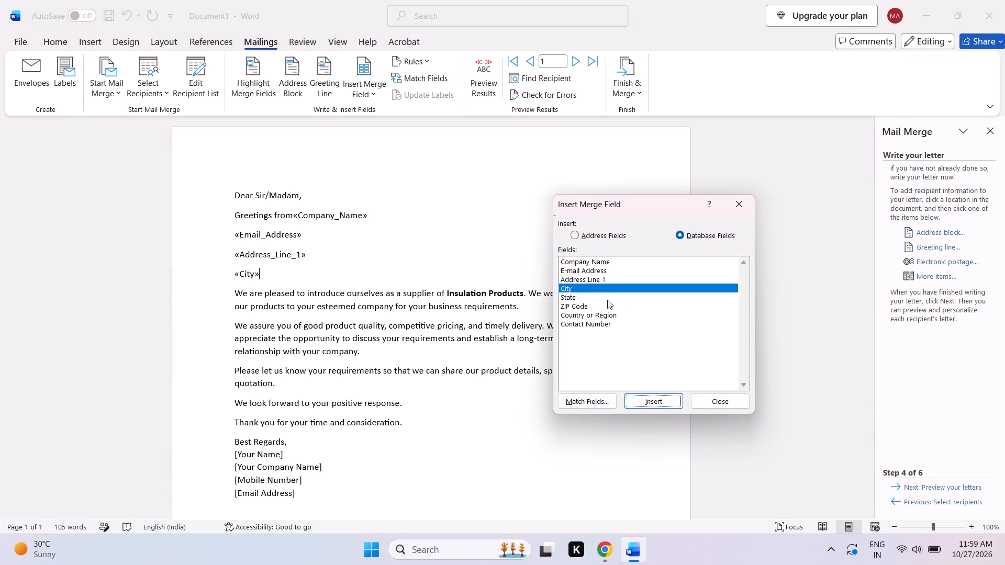
click(607, 300)
click(657, 405)
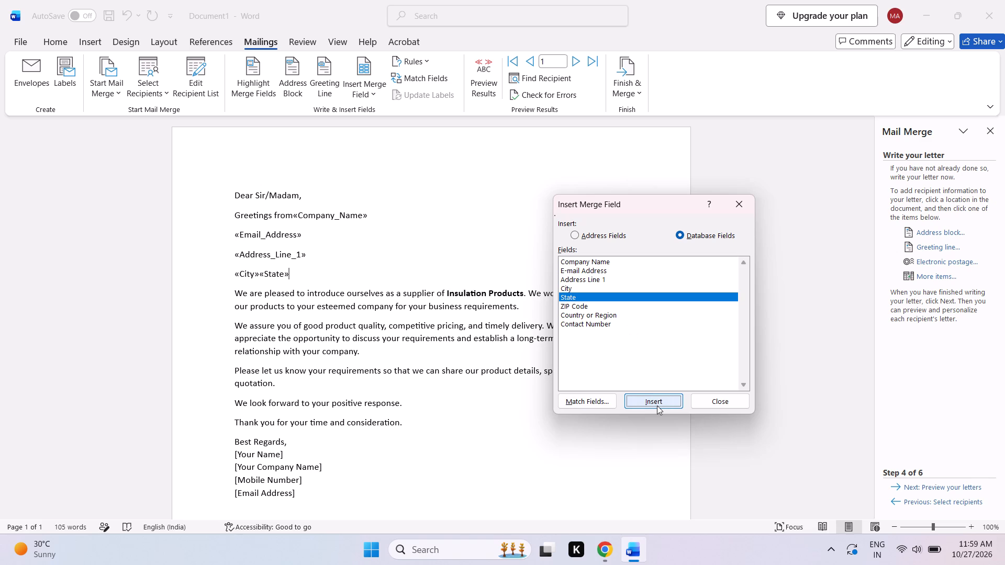
click(715, 406)
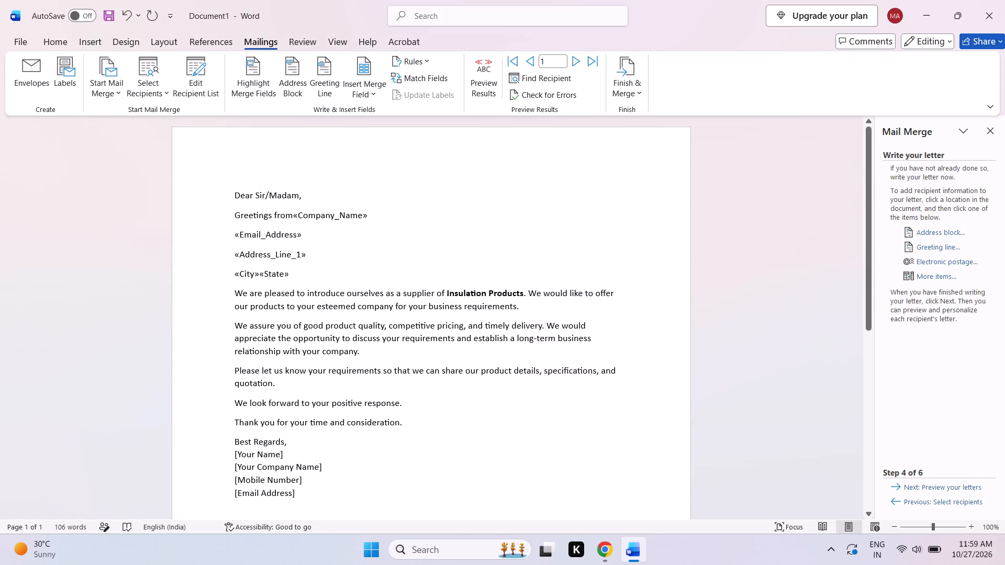
Insert the ZIP Code merge field after Address Line 1 on the same line, separated by a space.
click(325, 258)
key(space)
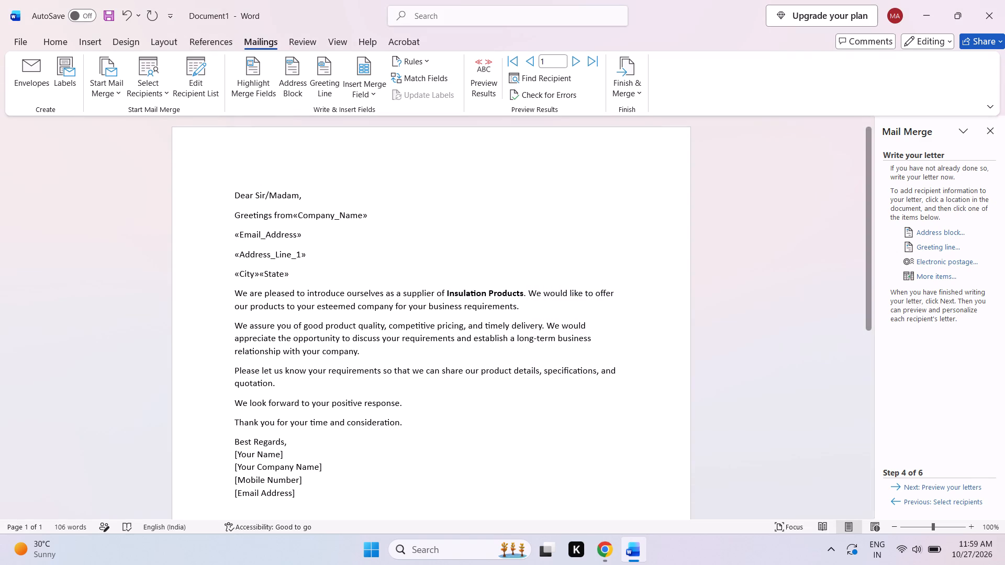
click(921, 279)
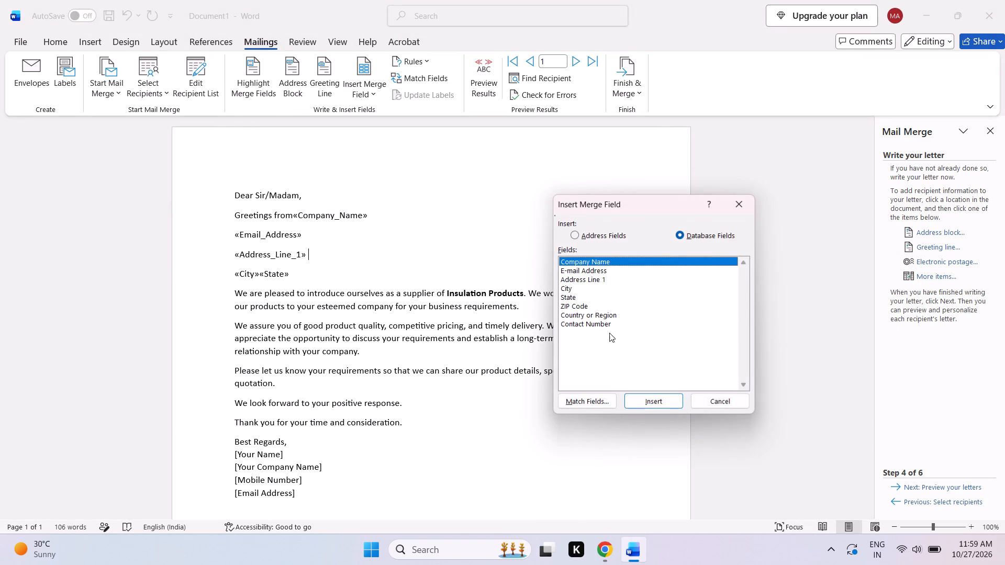
click(586, 308)
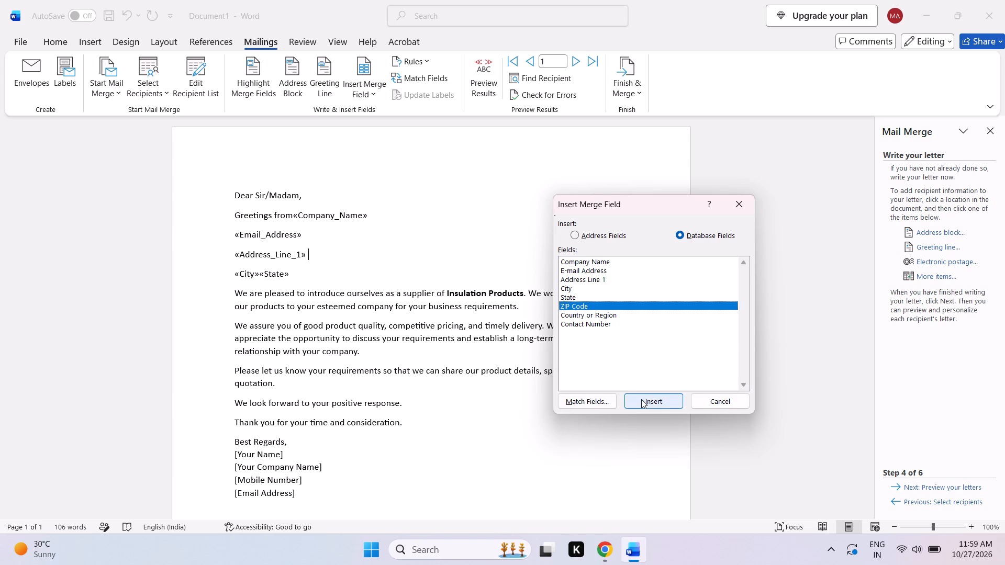
click(641, 399)
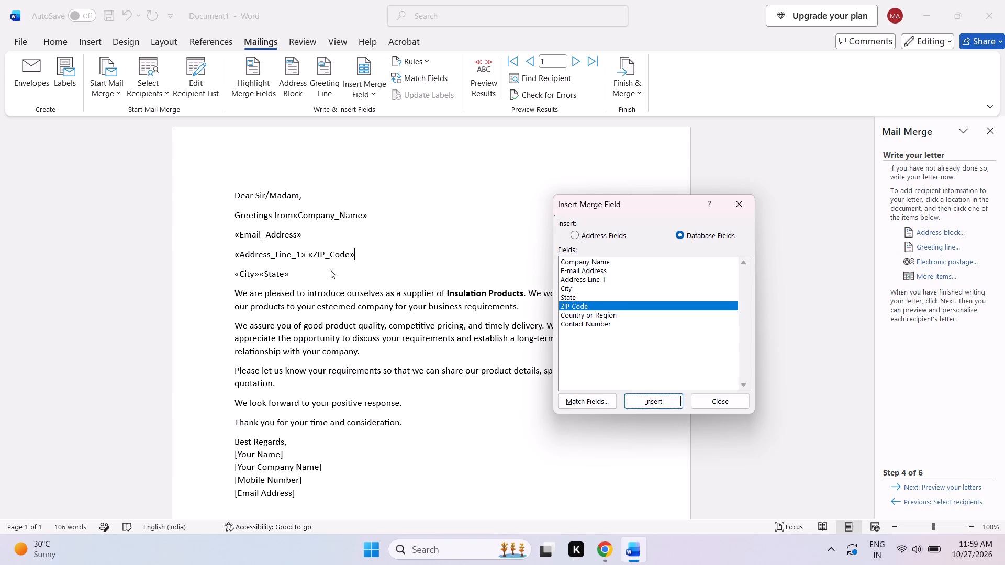
click(336, 280)
click(707, 400)
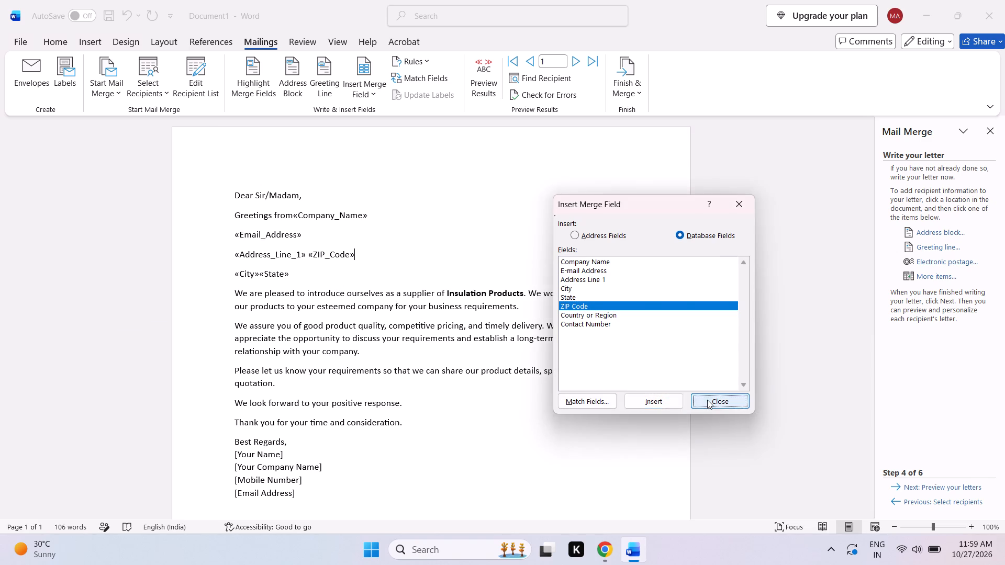
Insert the Country or Region merge field on a new line below the City and State fields.
click(304, 278)
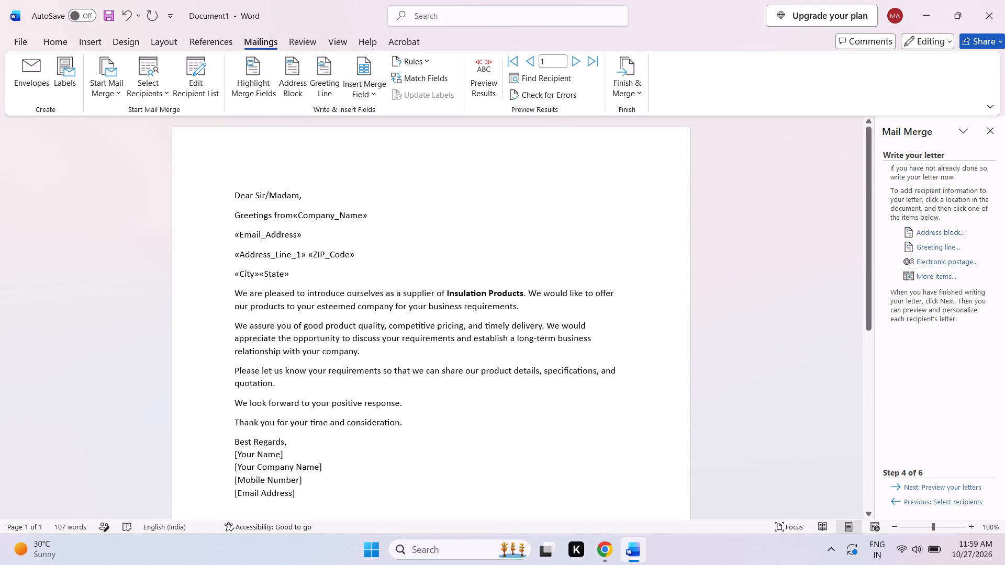
key(Return)
click(919, 278)
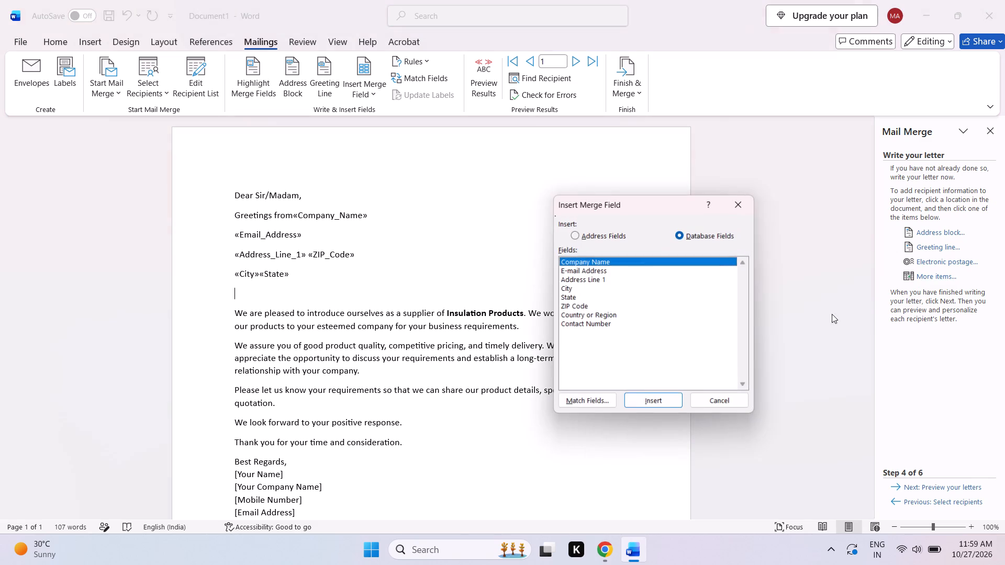
click(602, 319)
click(663, 398)
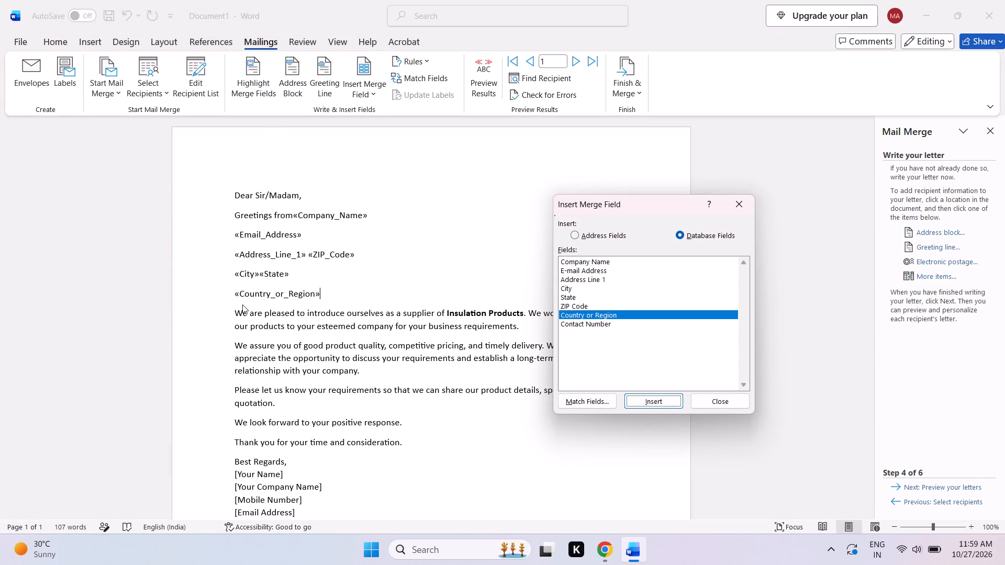
click(318, 241)
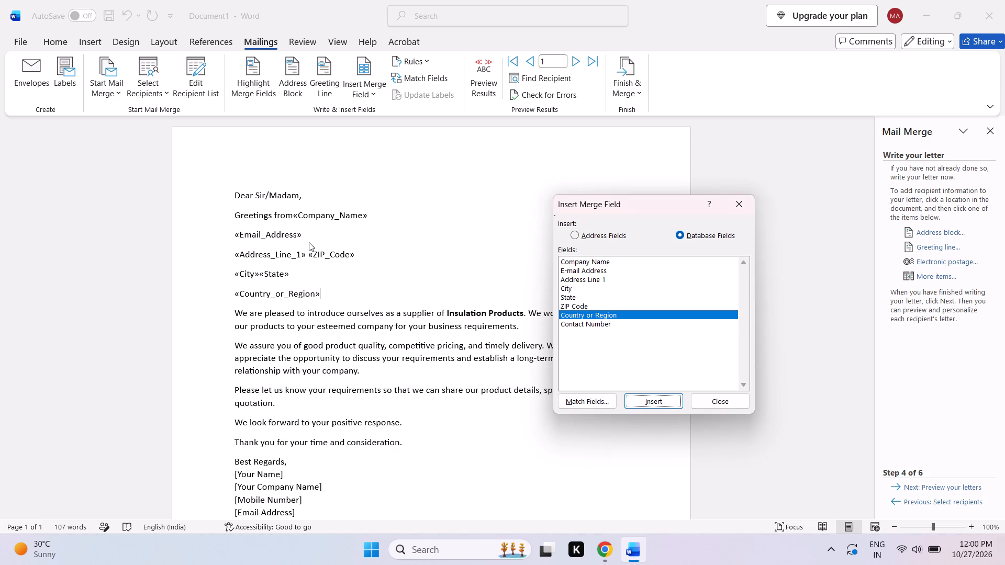
click(309, 242)
click(706, 403)
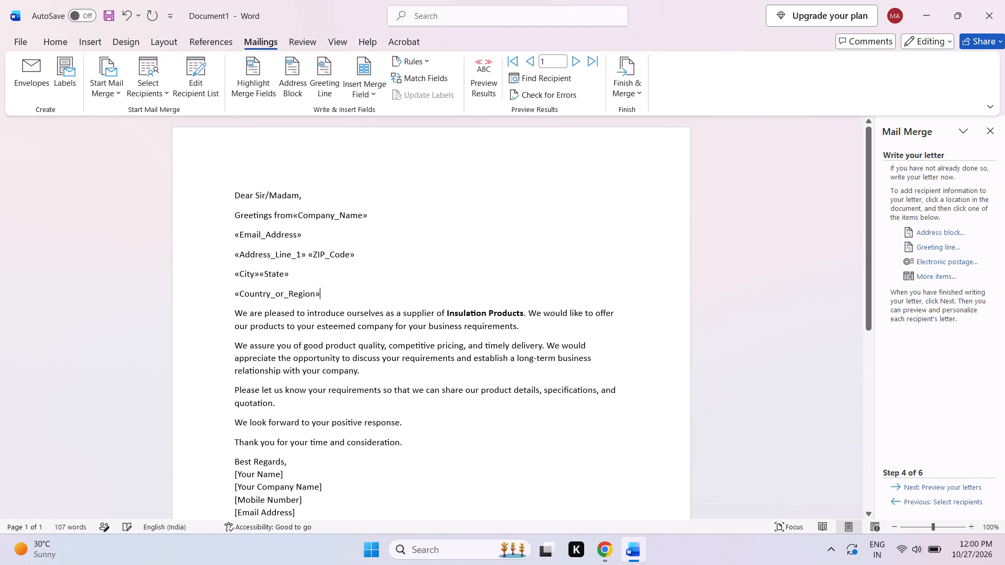
Insert the Contact Number merge field on a new line between the E-mail Address and Address Line 1 fields.
click(318, 241)
key(Return)
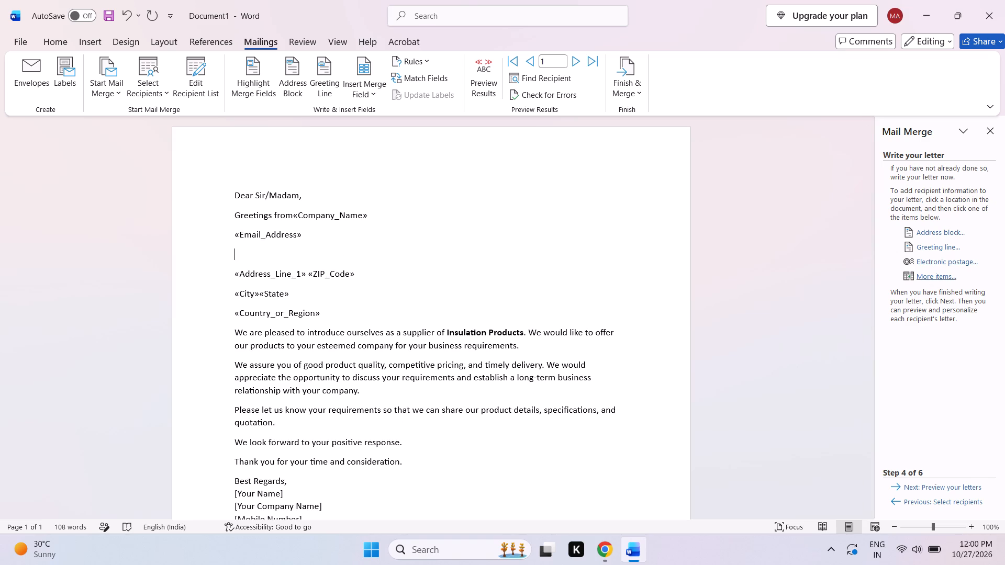
click(925, 277)
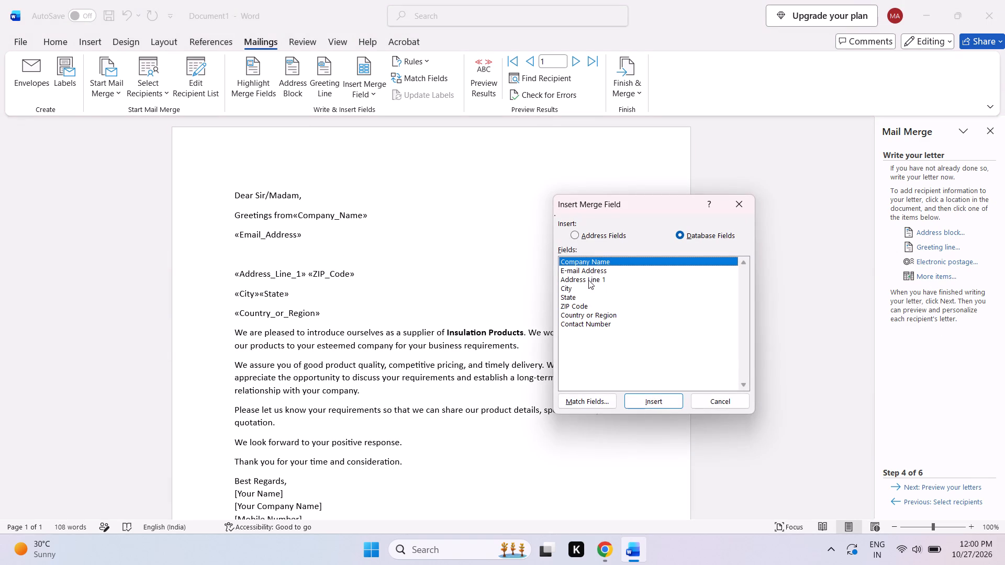
click(602, 327)
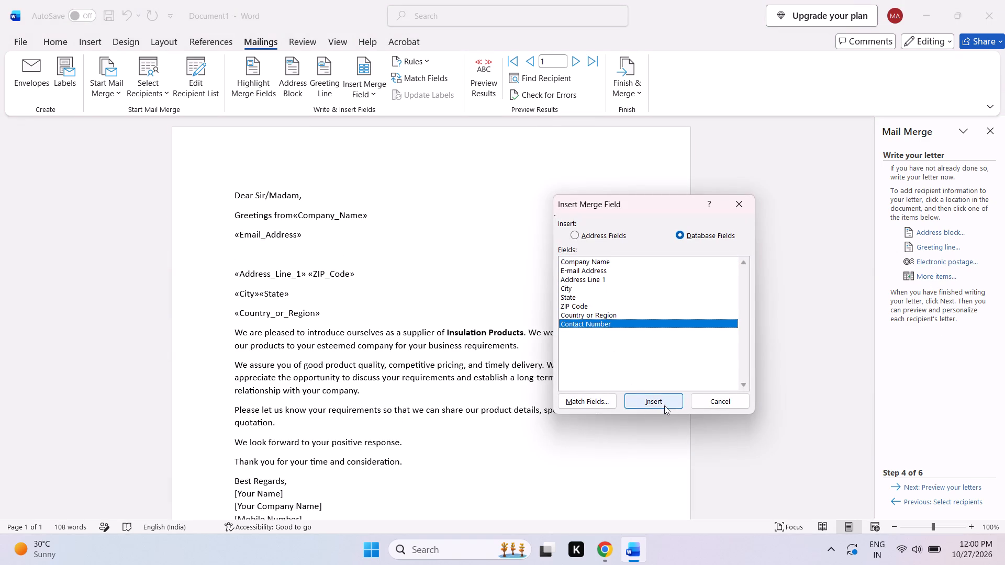
click(662, 403)
scroll(383, 458, down, 1)
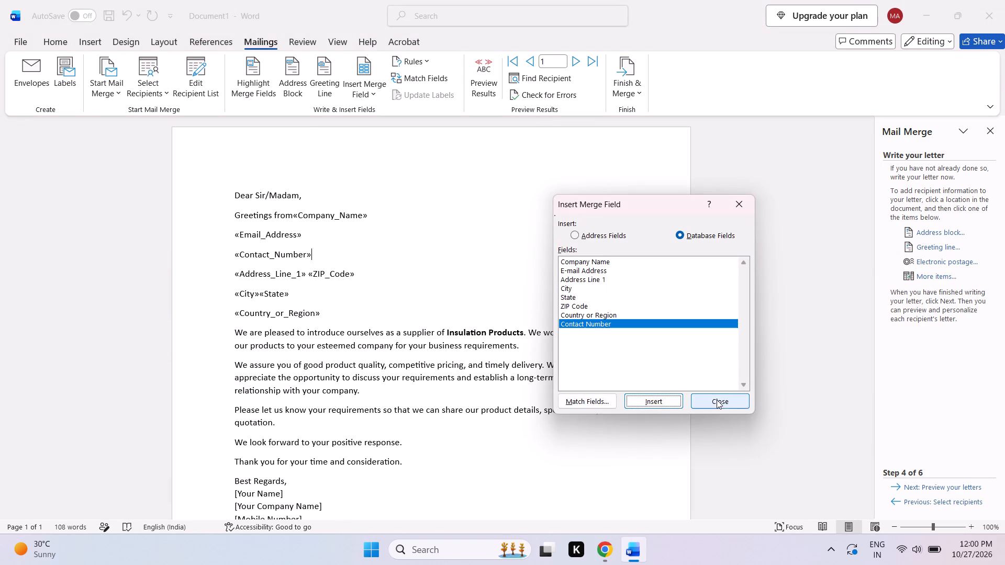
click(716, 400)
Replace the [Your Name] placeholder in the signature below Best Regards with the sender's name.
scroll(456, 464, down, 2)
click(285, 433)
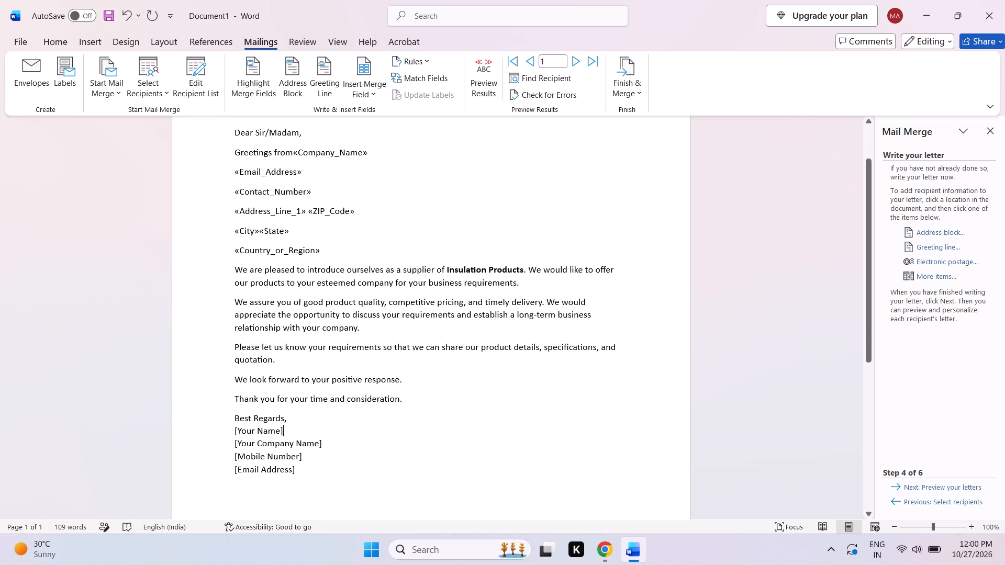
key(BackSpace)
key(BackSpace)
key(BackSpace)
key(BackSpace)
key(BackSpace)
key(BackSpace)
key(BackSpace)
key(BackSpace)
key(BackSpace)
key(BackSpace)
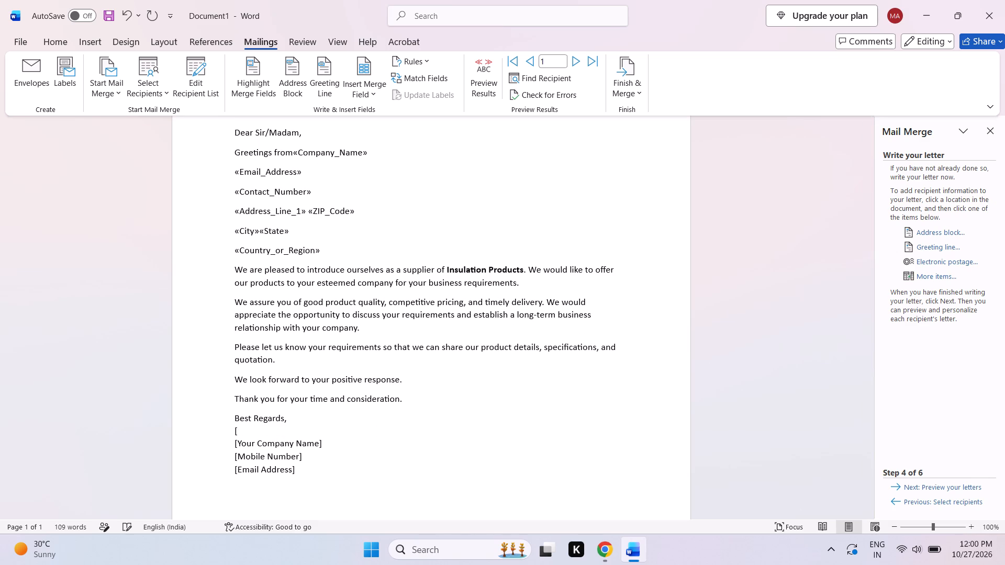
key(BackSpace)
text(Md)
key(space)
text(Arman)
Replace the [Your Company Name] placeholder in the signature with "IBM Insulation Co.".
click(337, 445)
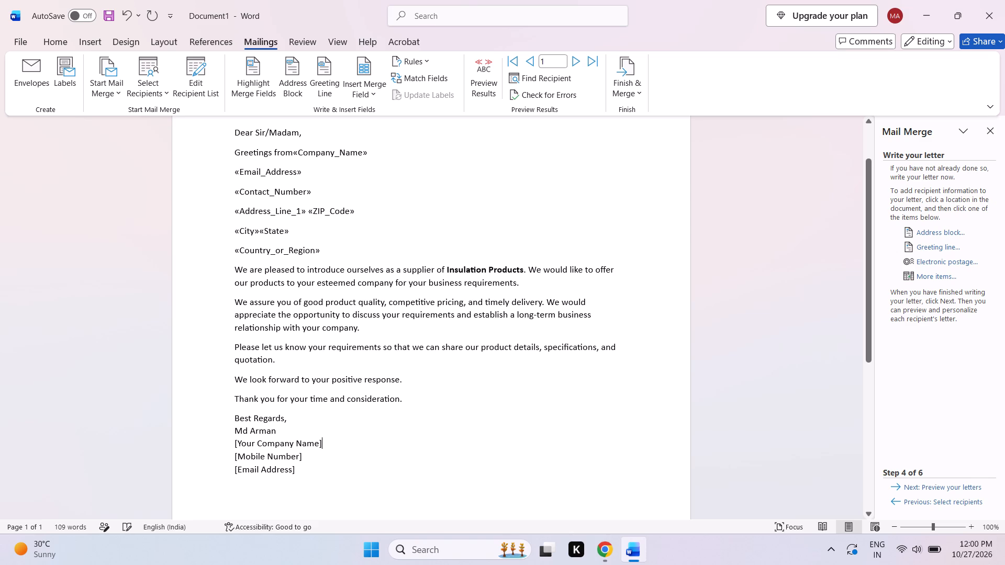
key(BackSpace)
key(BackSpace)
key(BackSpace)
key(BackSpace)
key(BackSpace)
key(BackSpace)
key(BackSpace)
key(BackSpace)
key(BackSpace)
key(BackSpace)
key(BackSpace)
key(BackSpace)
key(BackSpace)
key(BackSpace)
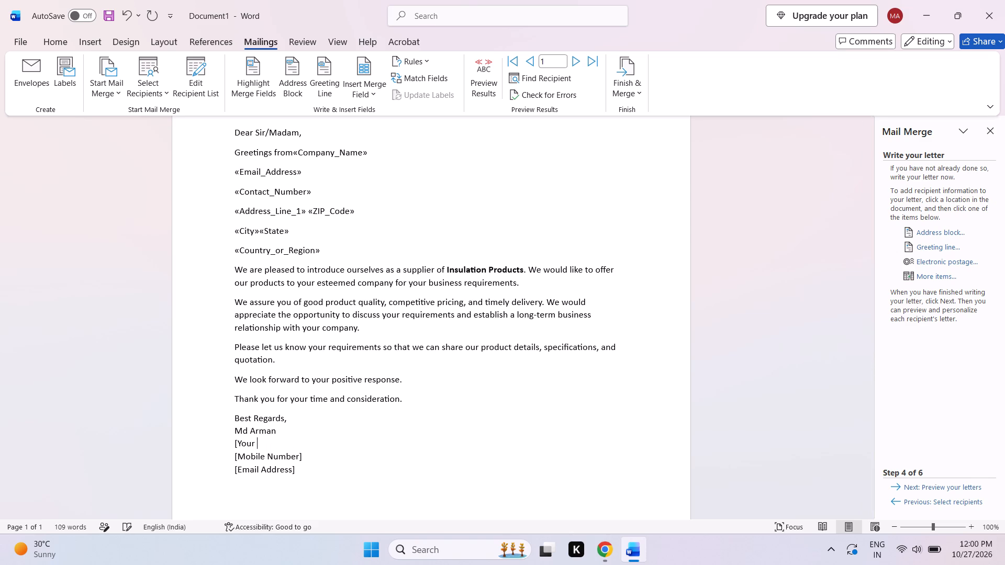
key(BackSpace)
key(BackSpace)
key(BackSpace)
key(BackSpace)
key(BackSpace)
text(IB)
text(M)
key(space)
text(Insu)
key(BackSpace)
text(ul)
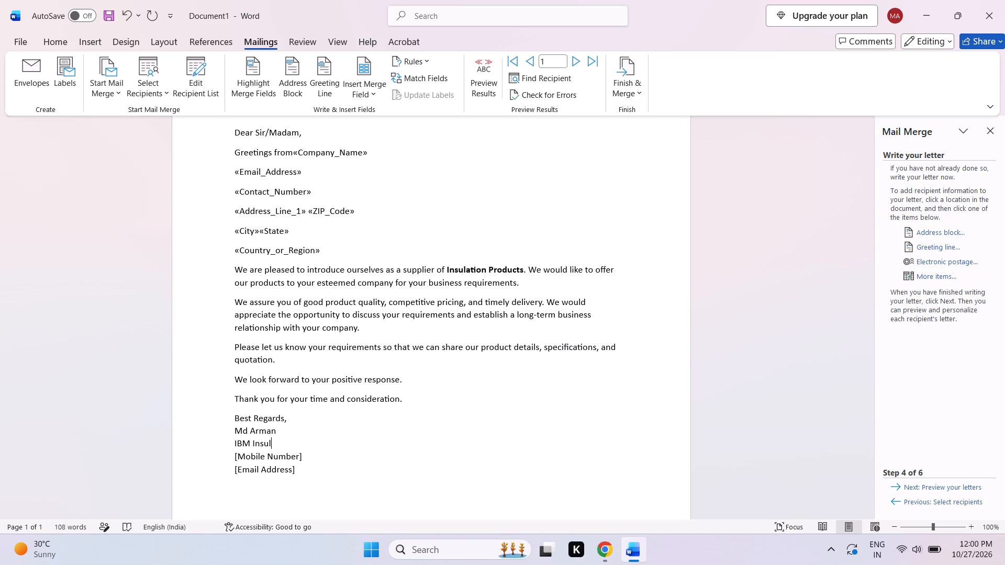
text(atio)
text(n Co)
key(period)
Delete the [Mobile Number] placeholder text on the signature line below the company name.
click(321, 461)
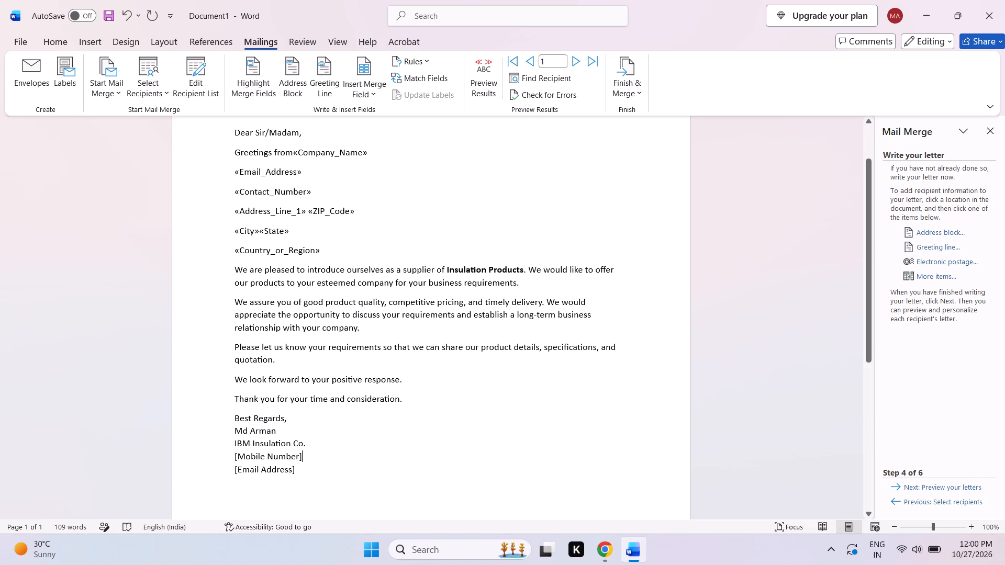
key(BackSpace)
key(BackSpace)
key(BackSpace)
key(BackSpace)
key(BackSpace)
key(BackSpace)
key(BackSpace)
key(BackSpace)
key(BackSpace)
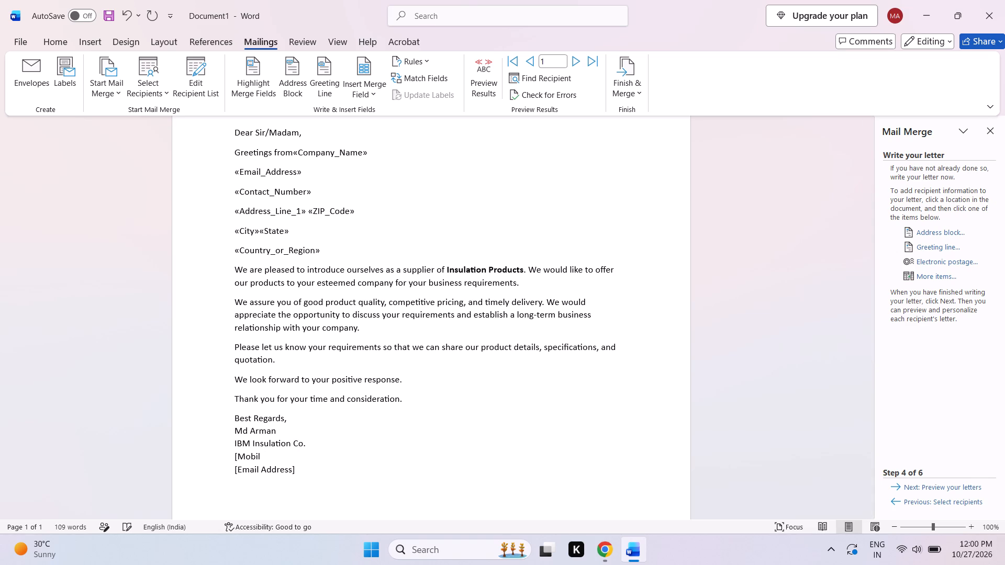
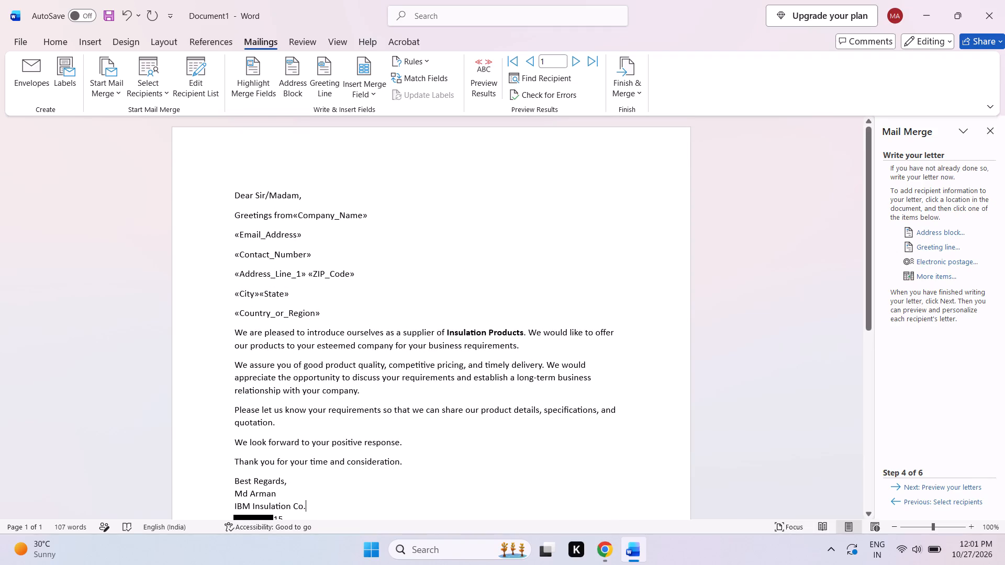
Delete the text "s from" directly before the Company Name merge field in the line below Dear Sir/Madam.
click(294, 220)
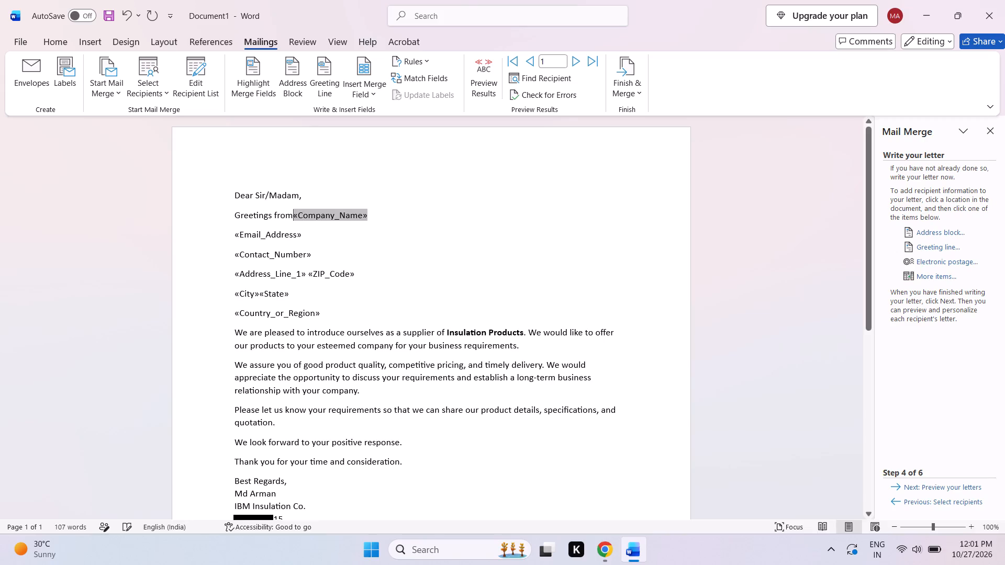
click(296, 225)
click(291, 221)
Delete the "Greetings from" text in front of the Company Name merge field below Dear Sir/Madam.
key(BackSpace)
key(BackSpace)
key(BackSpace)
key(BackSpace)
key(BackSpace)
key(BackSpace)
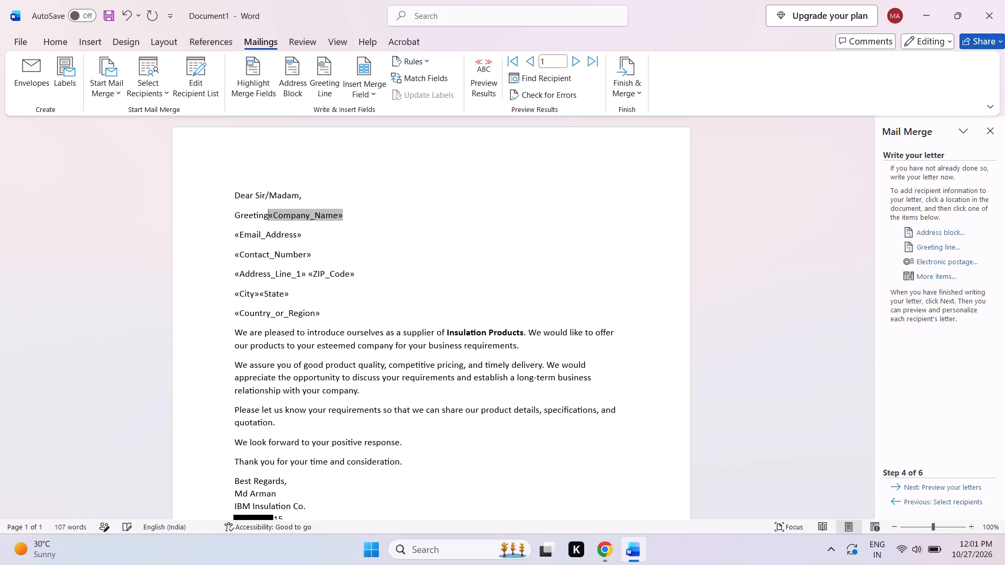
key(BackSpace)
key(BackSpace)
key(BackSpace)
key(BackSpace)
key(BackSpace)
key(BackSpace)
key(BackSpace)
key(BackSpace)
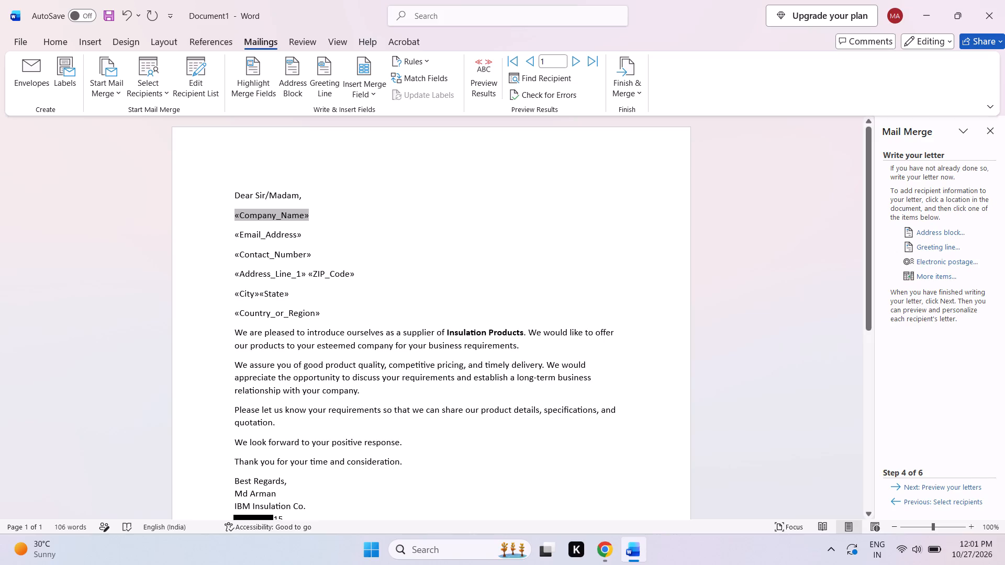
Advance the mail merge to the letter preview stage and review the first recipient's letter.
click(918, 491)
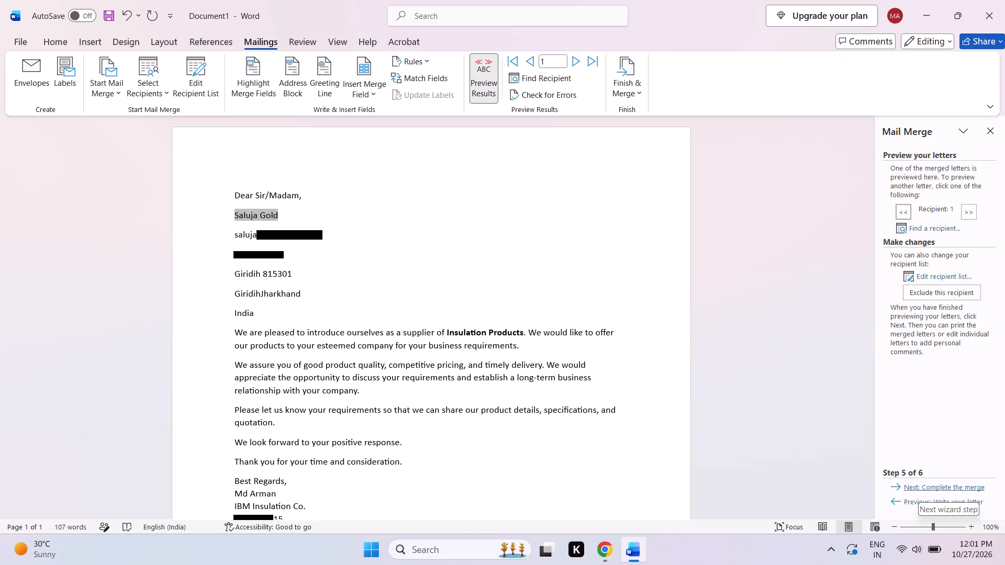
scroll(632, 421, down, 1)
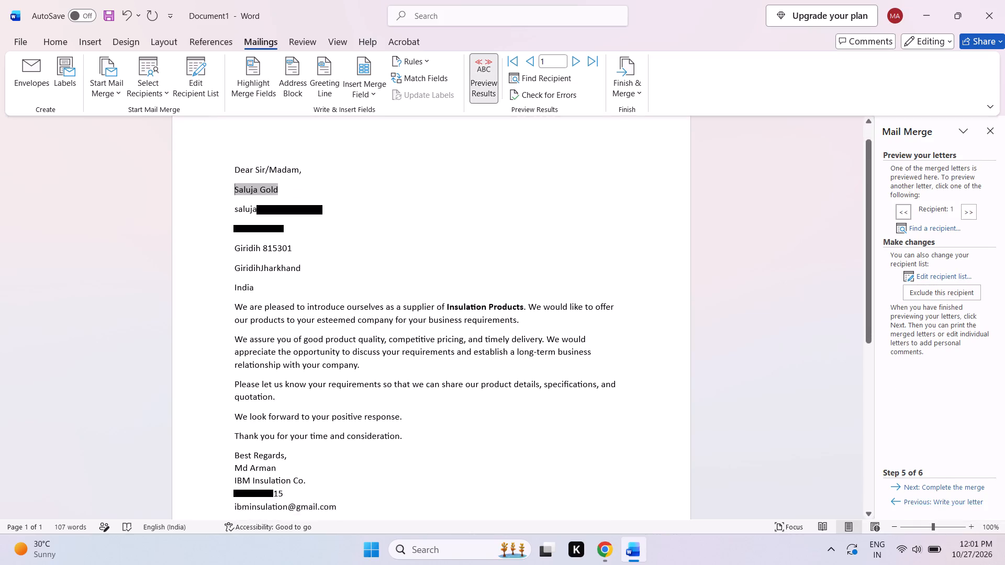
scroll(628, 419, up, 1)
scroll(628, 419, down, 2)
scroll(628, 419, up, 3)
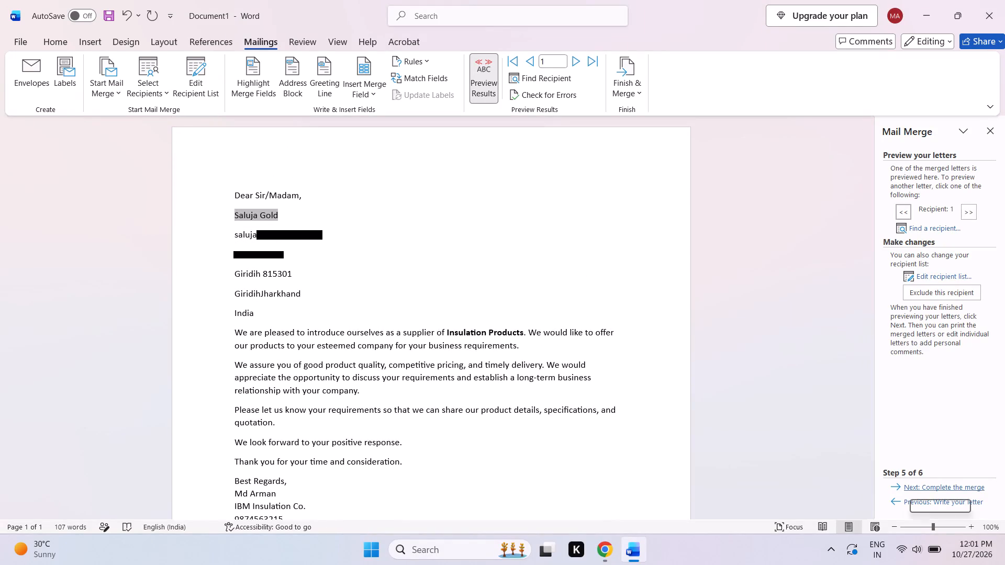
Complete the merge by printing all records with Microsoft Print to PDF, saved in Documents as "list of document email".
click(910, 488)
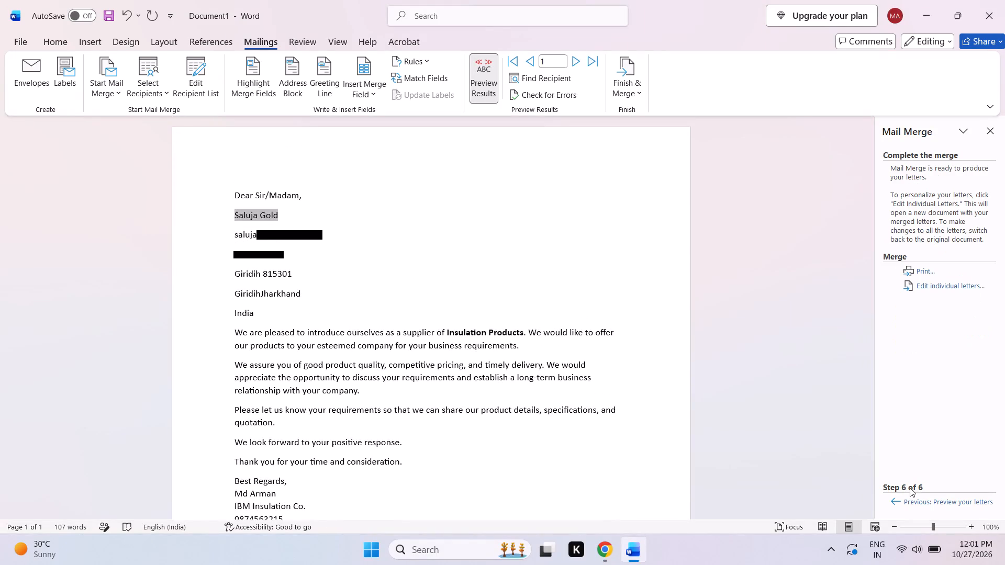
click(920, 274)
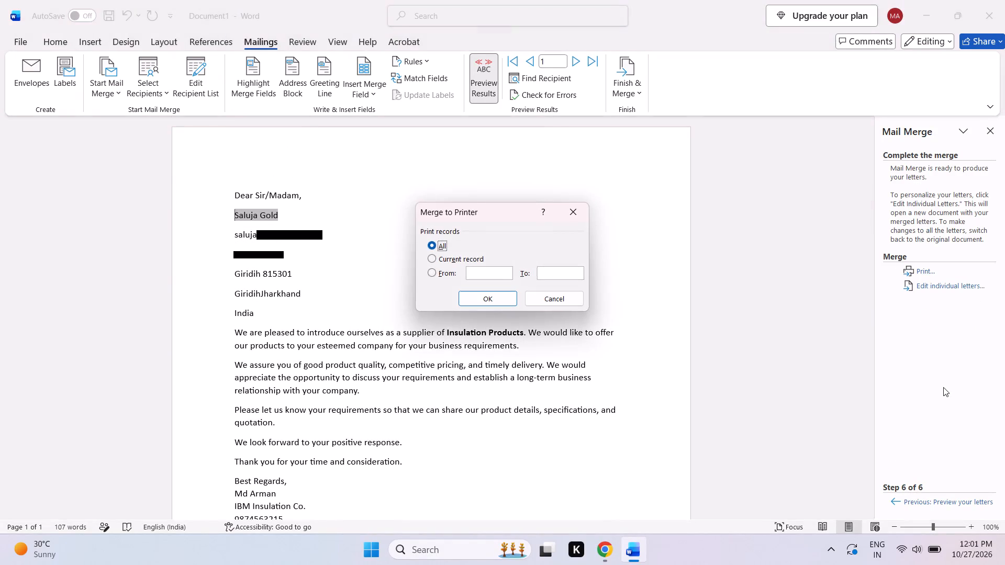
click(477, 298)
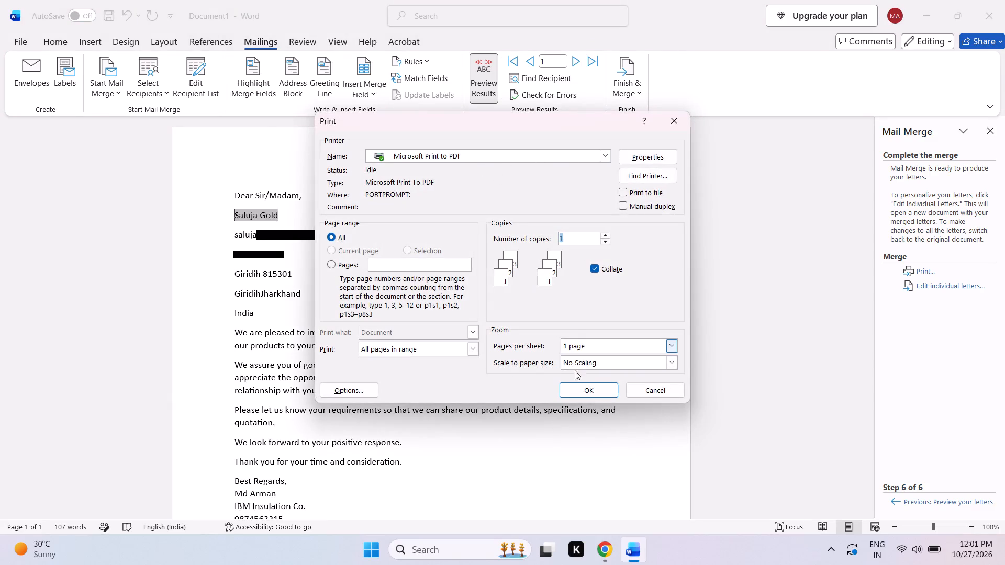
click(585, 396)
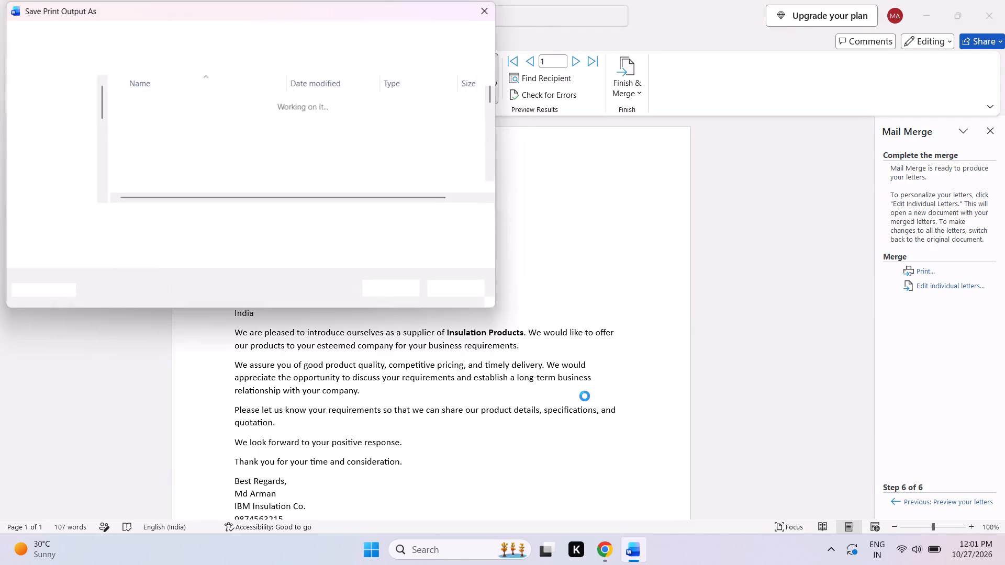
click(169, 215)
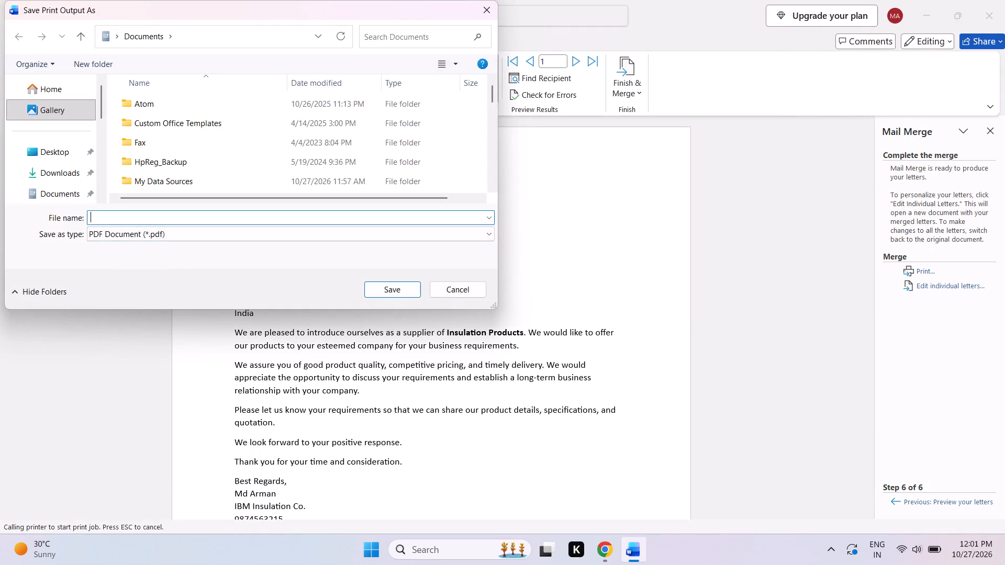
text(list)
key(space)
text(of)
key(space)
text(document)
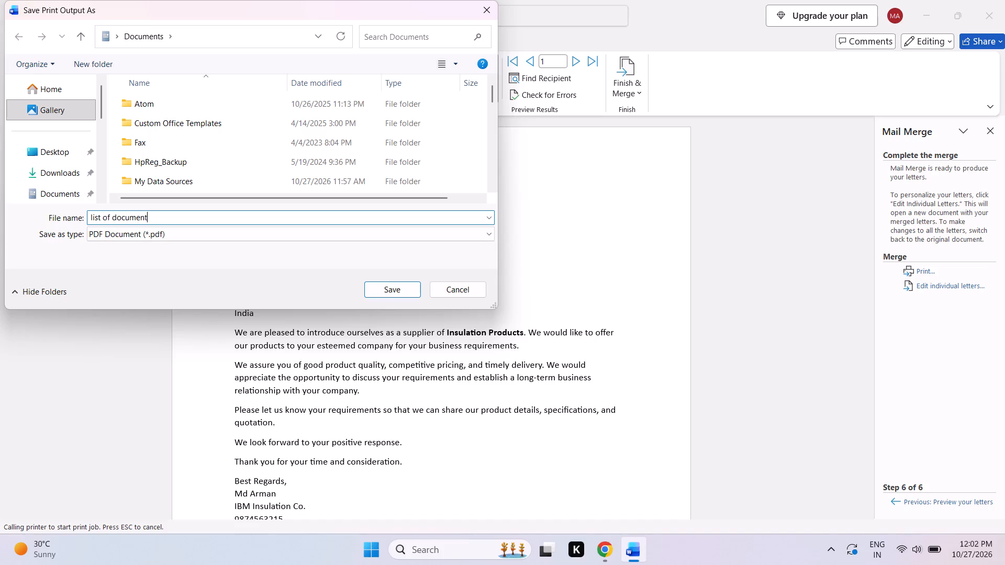
key(space)
text(email)
key(Return)
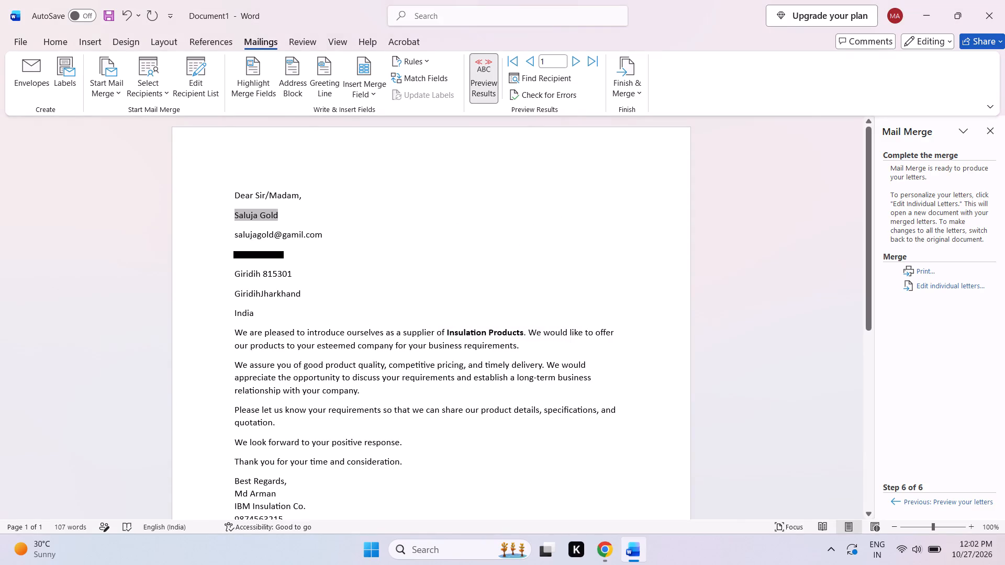
scroll(523, 347, up, 2)
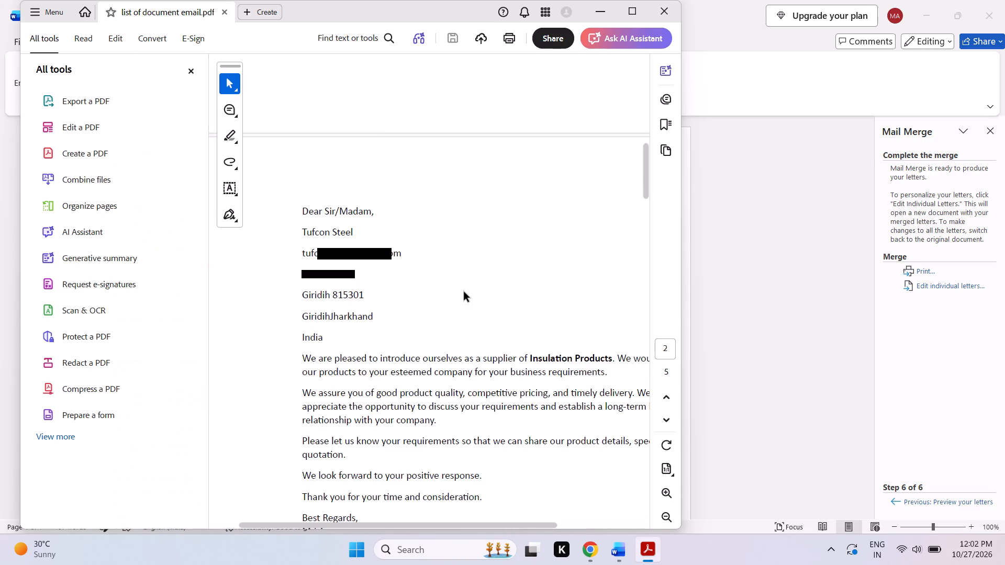
scroll(464, 292, up, 16)
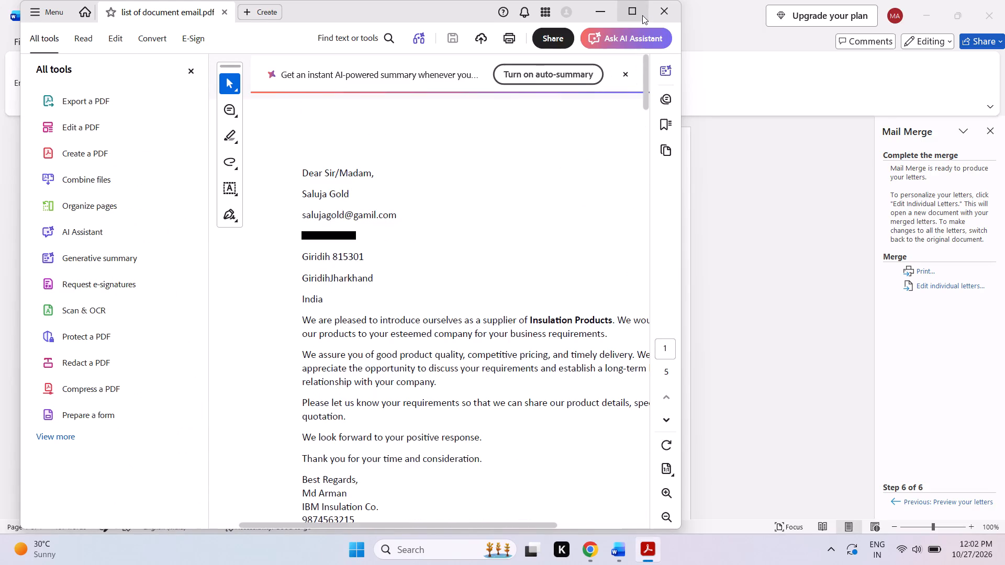
click(642, 15)
scroll(620, 298, up, 7)
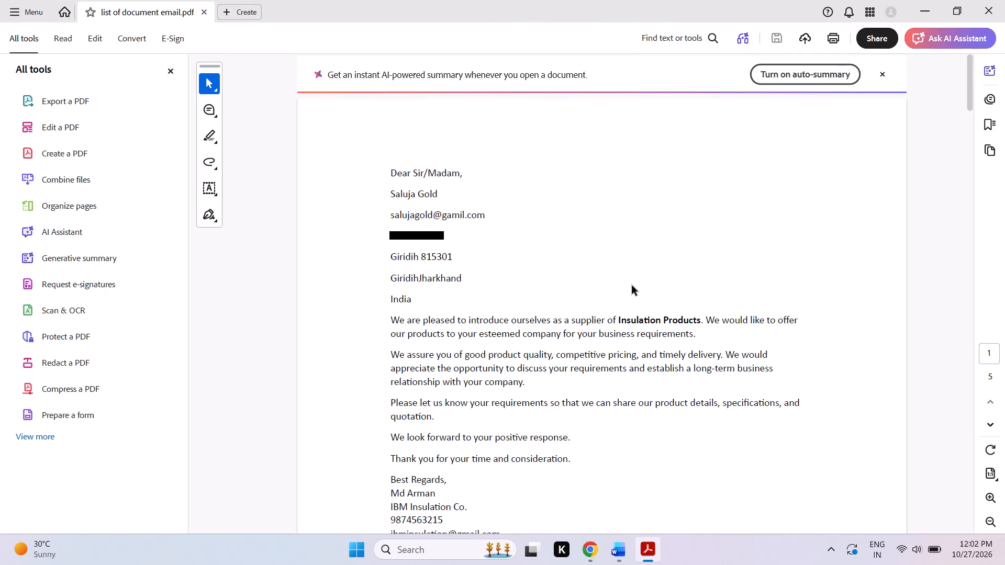
scroll(646, 253, down, 7)
scroll(640, 307, down, 3)
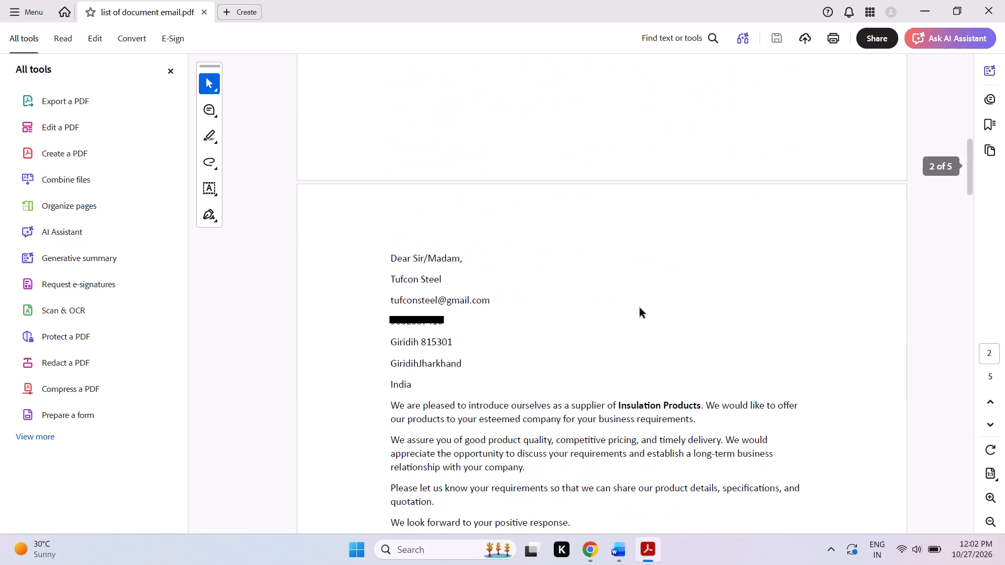
scroll(640, 308, down, 4)
scroll(640, 308, up, 7)
Switch back to Word, display the merge fields instead of the preview results, and advance through the recipient records to record 4.
click(618, 553)
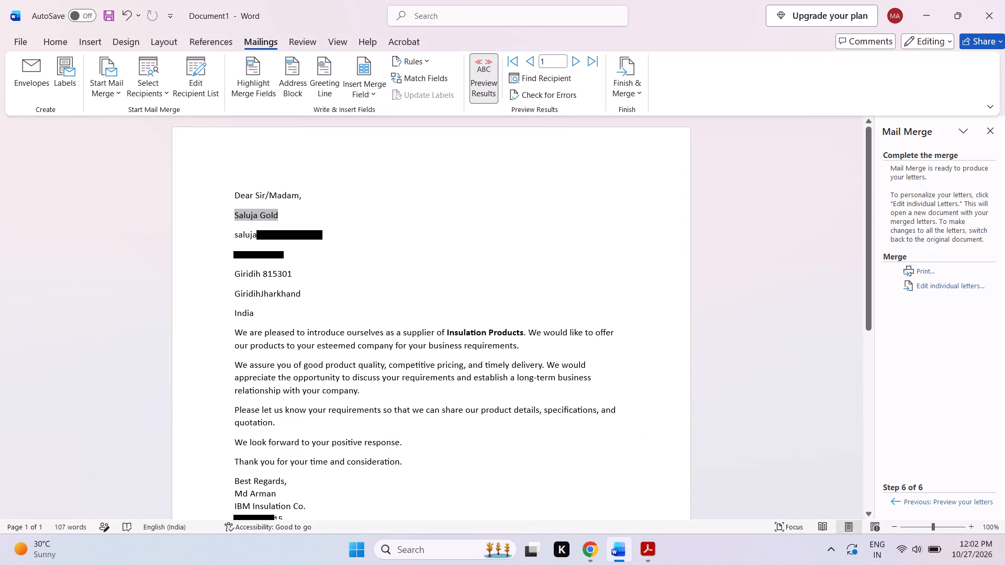
scroll(382, 271, up, 4)
scroll(573, 261, down, 1)
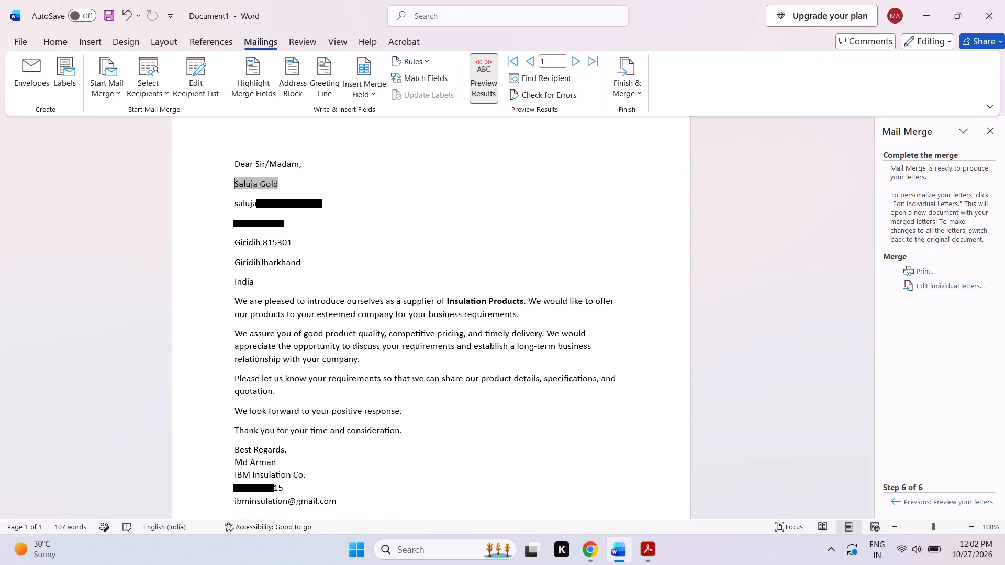
click(950, 289)
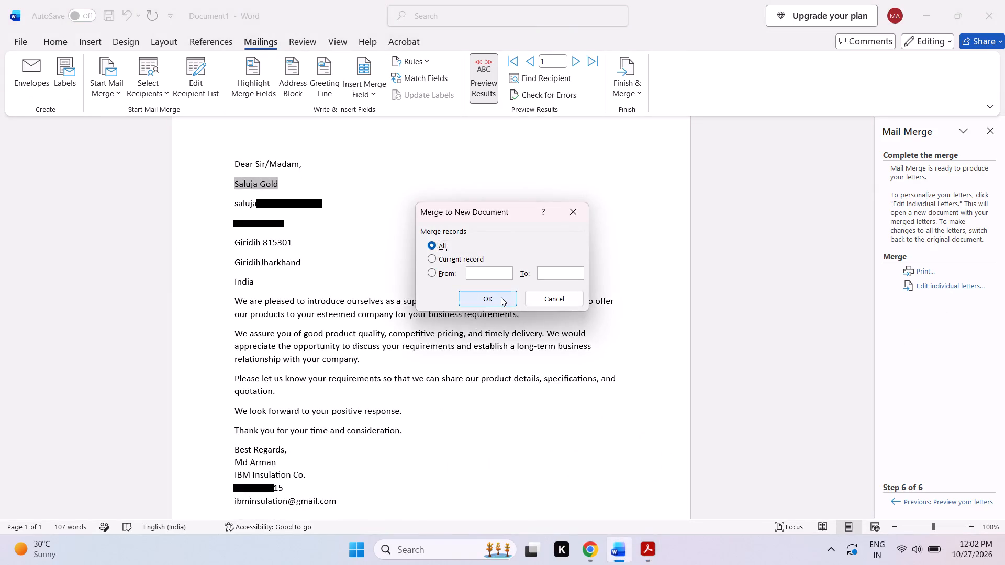
click(575, 208)
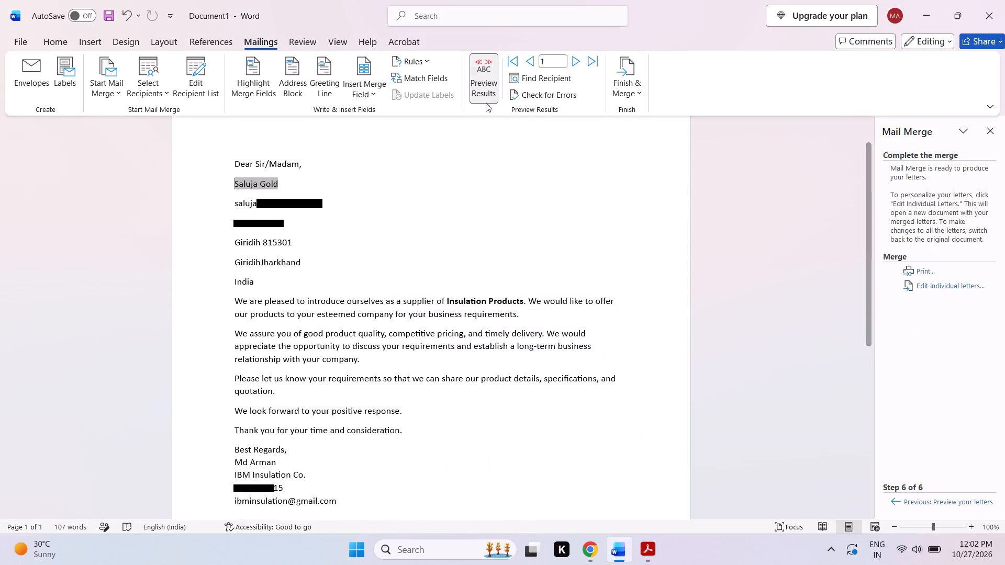
click(486, 94)
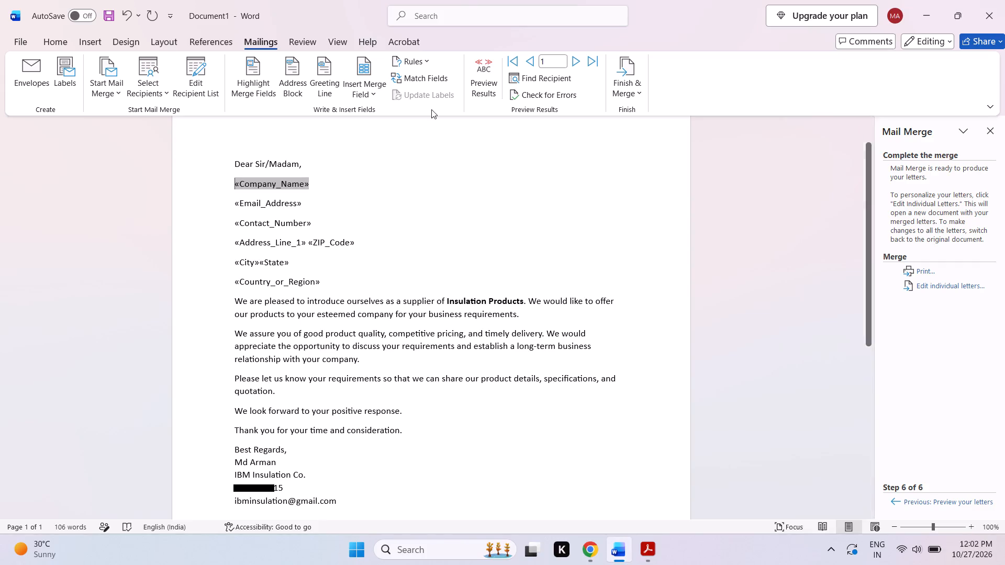
click(574, 63)
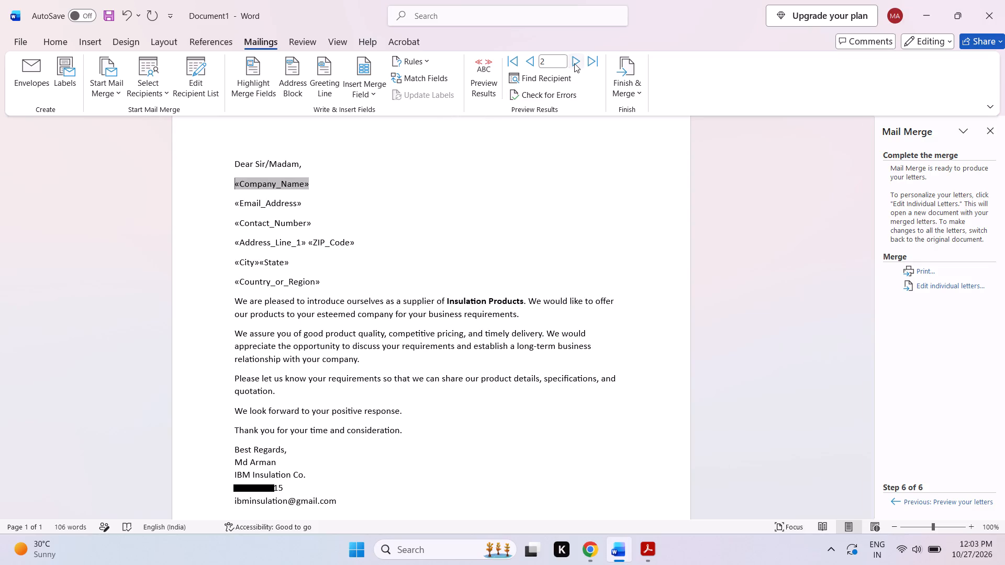
click(575, 63)
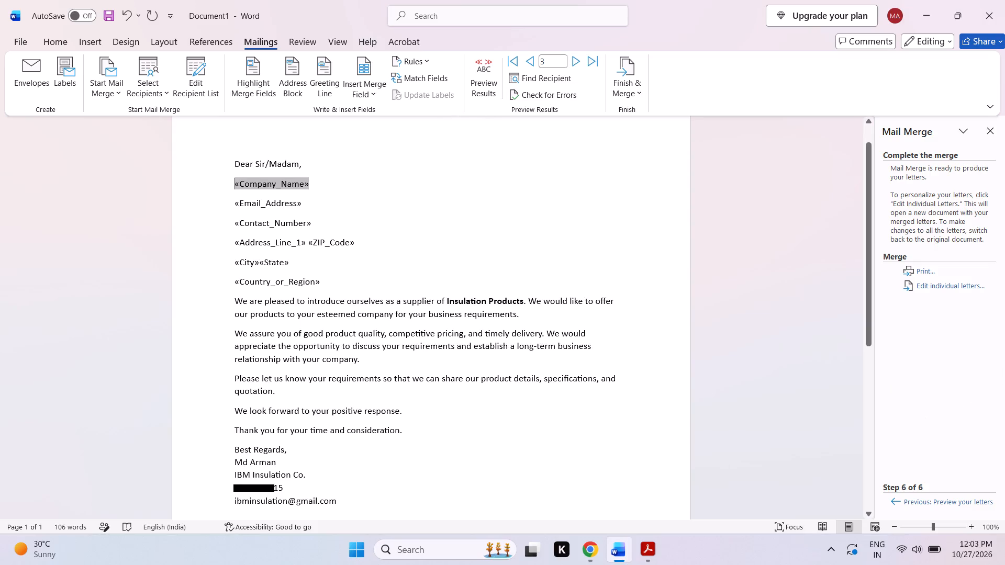
click(773, 424)
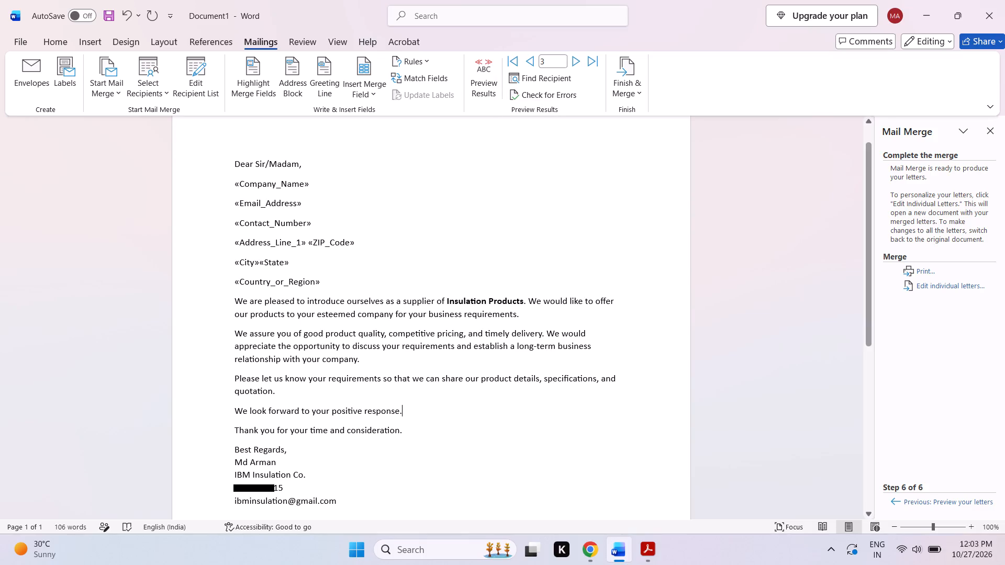
scroll(360, 489, down, 2)
scroll(1, 0, down, 1)
scroll(62, 0, up, 6)
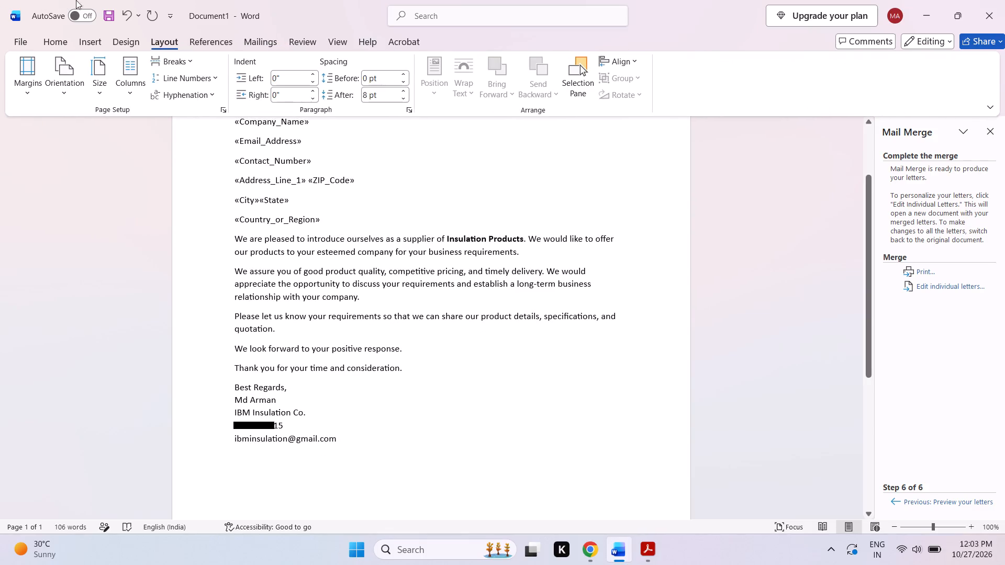
click(258, 41)
click(574, 62)
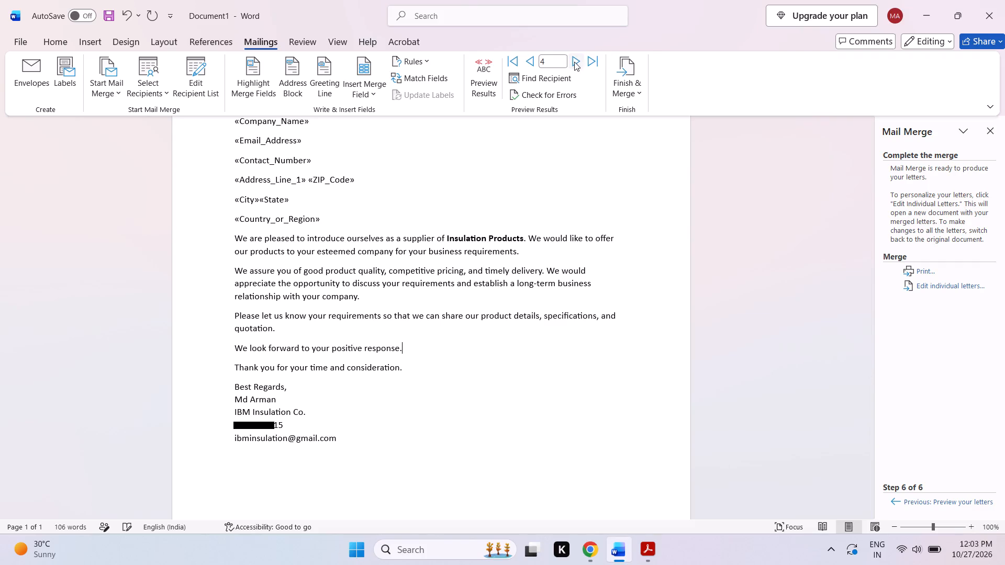
scroll(407, 199, up, 1)
scroll(407, 199, down, 1)
scroll(407, 199, up, 1)
Preview record 4's merged letter, compare it with the merge fields, and return the preview to the first record.
click(284, 154)
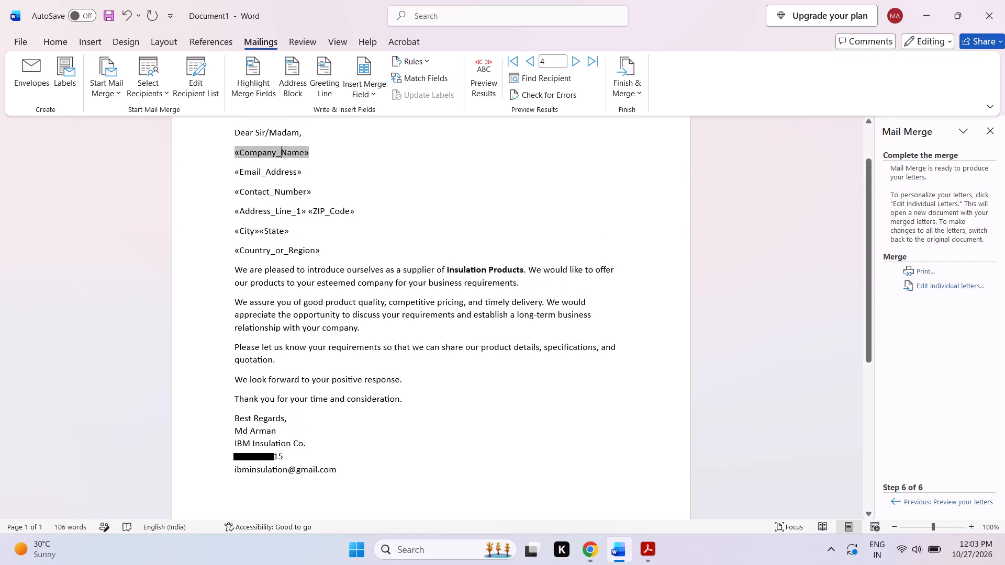
click(477, 86)
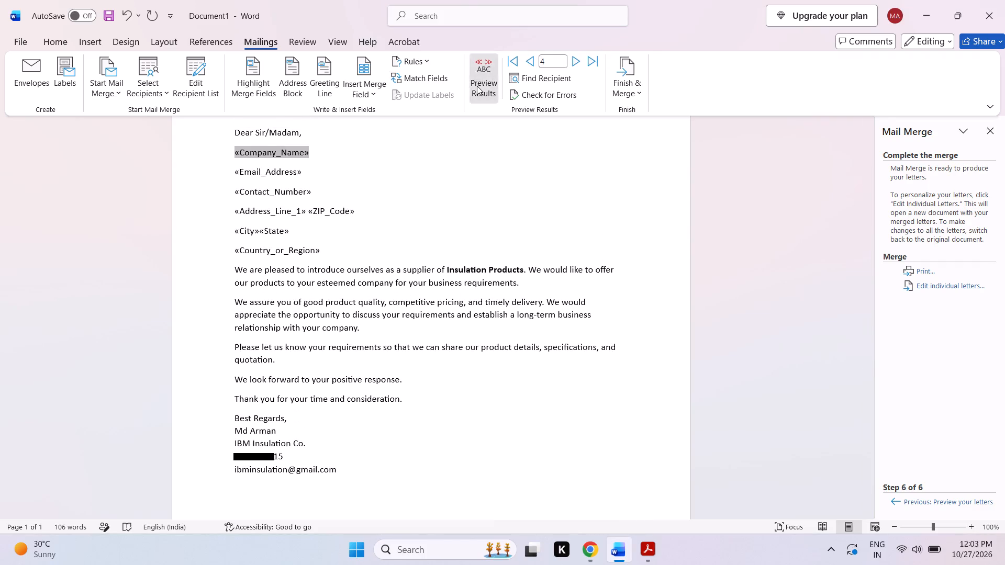
scroll(477, 151, up, 3)
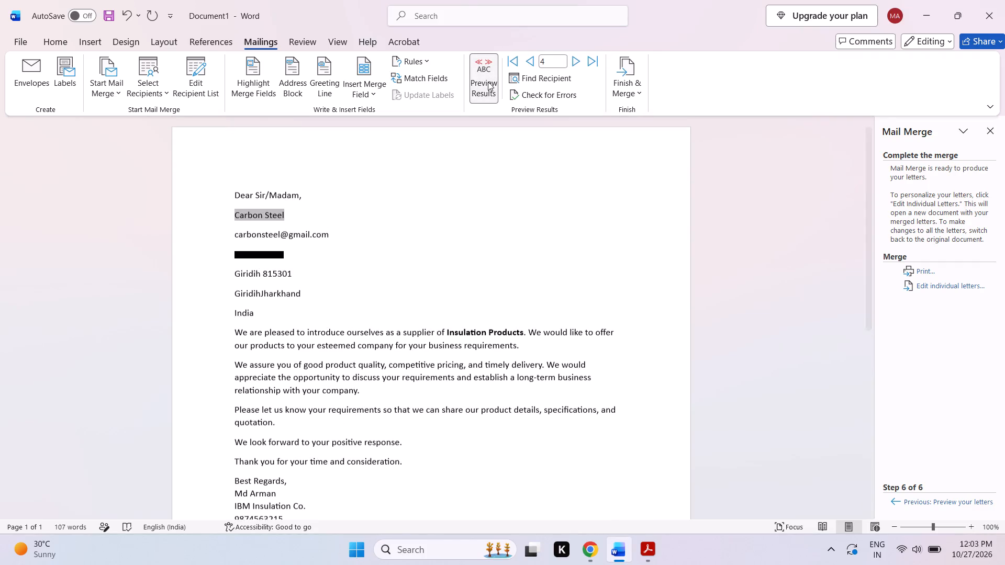
click(488, 82)
click(487, 82)
click(487, 82)
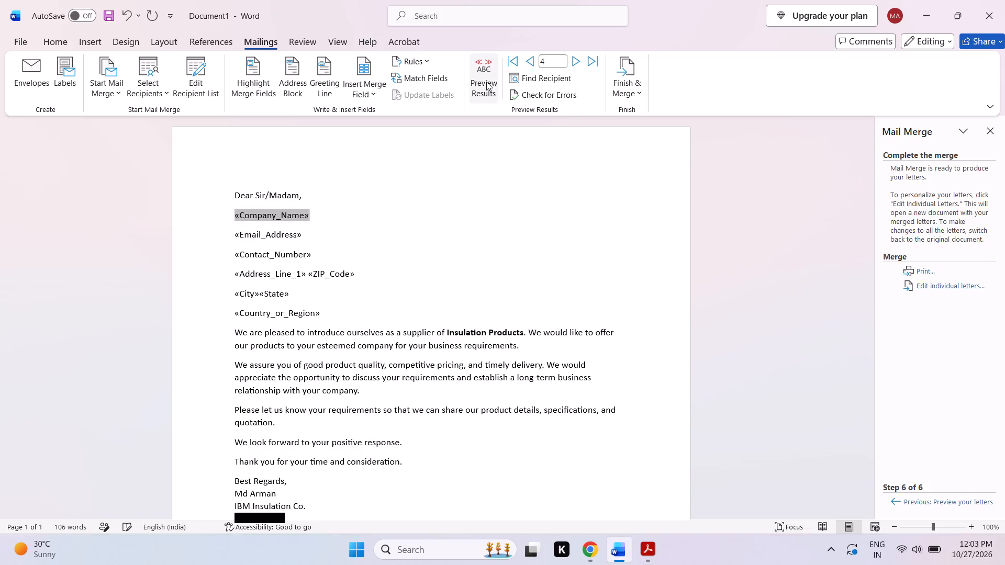
click(486, 82)
click(512, 61)
click(512, 61)
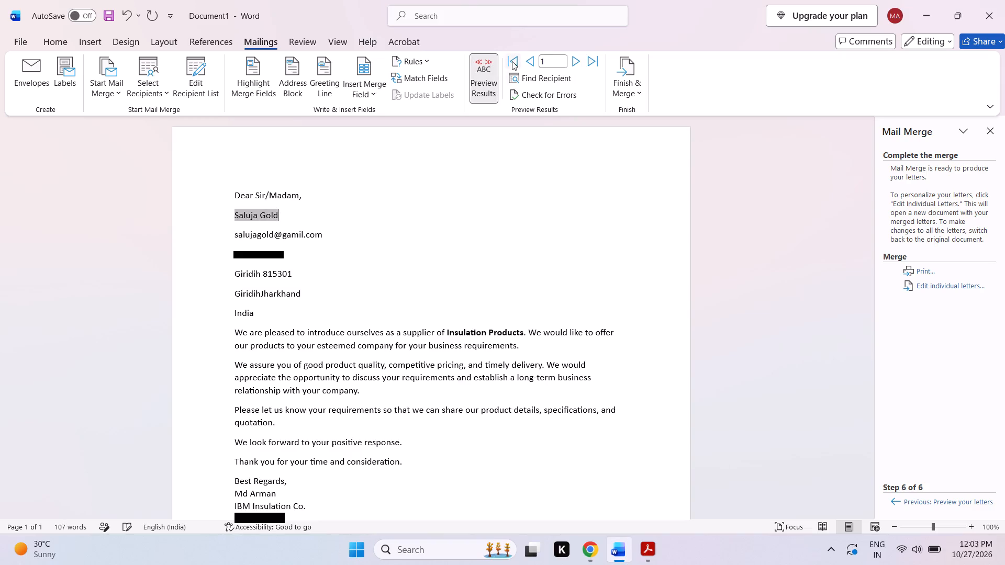
Compare the merge fields with the preview, look through the recipients' letters up to record 5, and return to record 1.
click(484, 71)
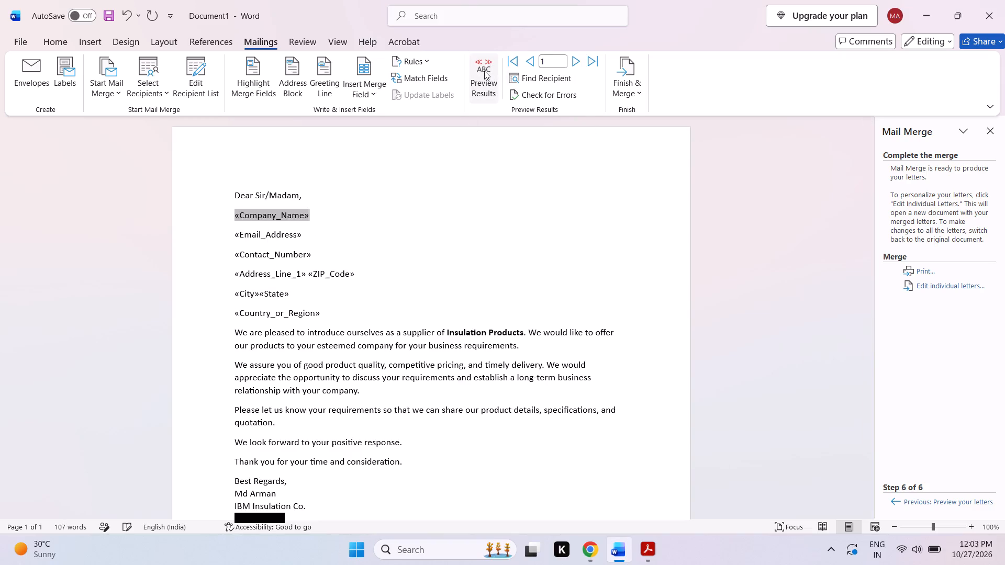
click(484, 71)
click(570, 65)
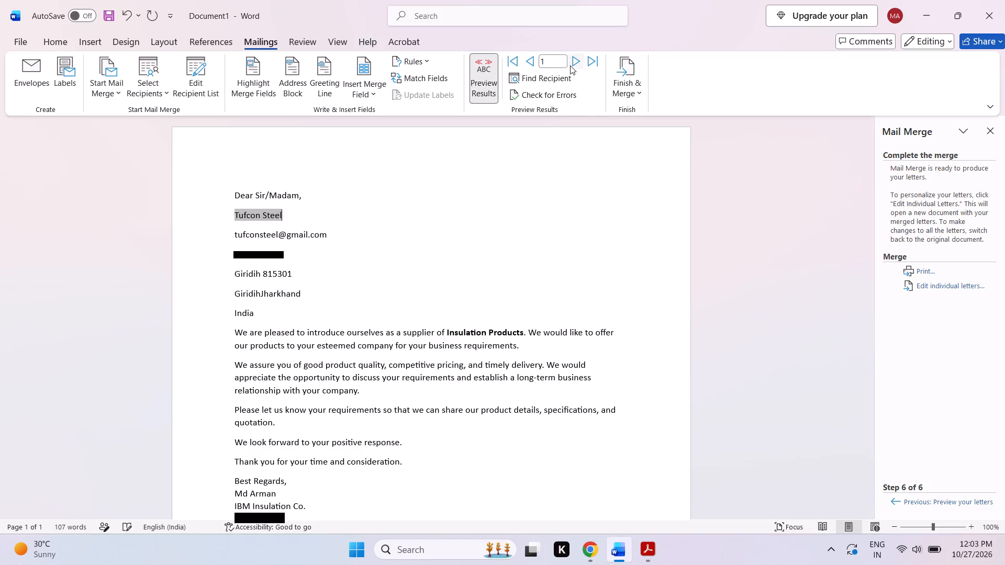
click(570, 65)
click(570, 65)
click(569, 66)
click(568, 66)
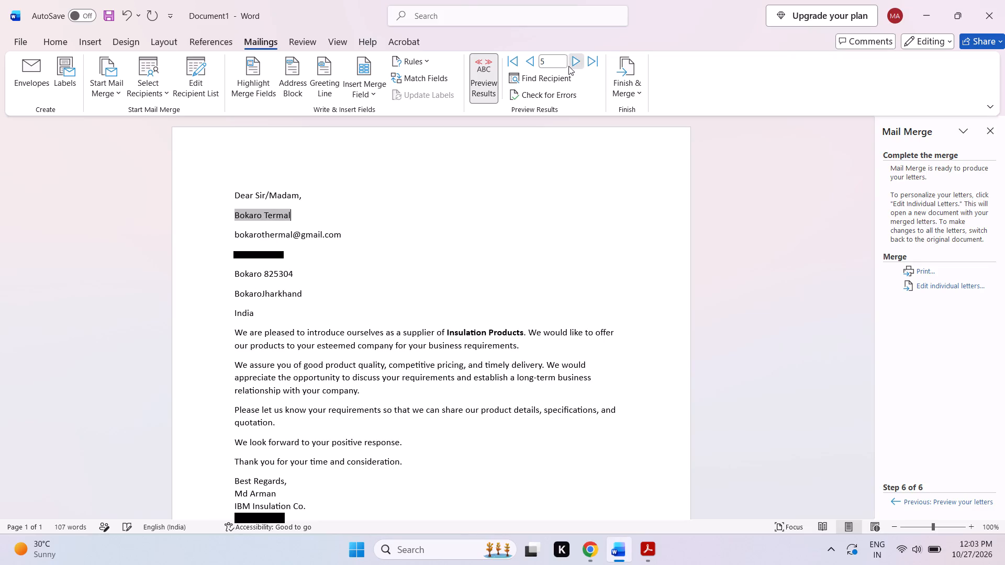
triple_click(524, 60)
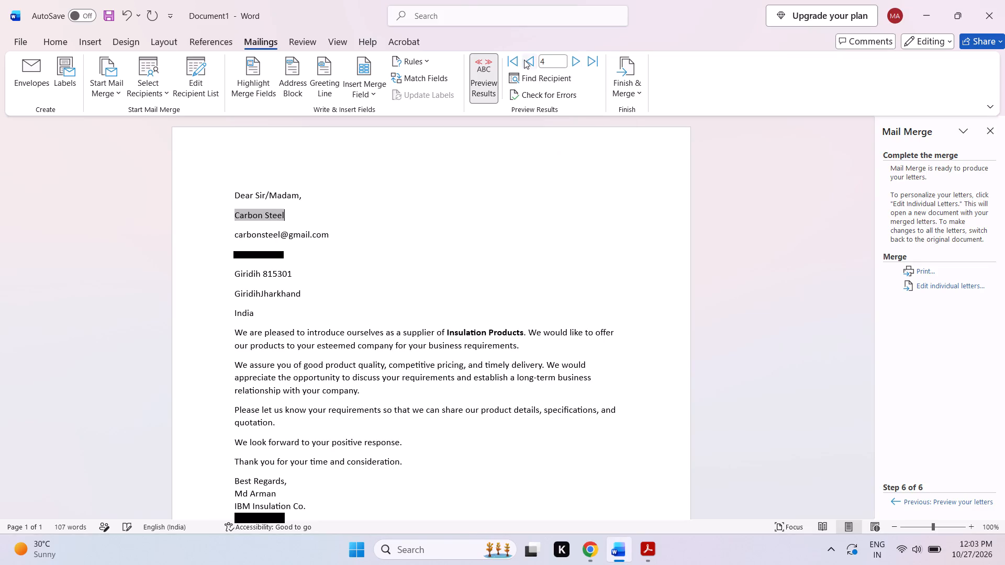
click(524, 60)
click(524, 60)
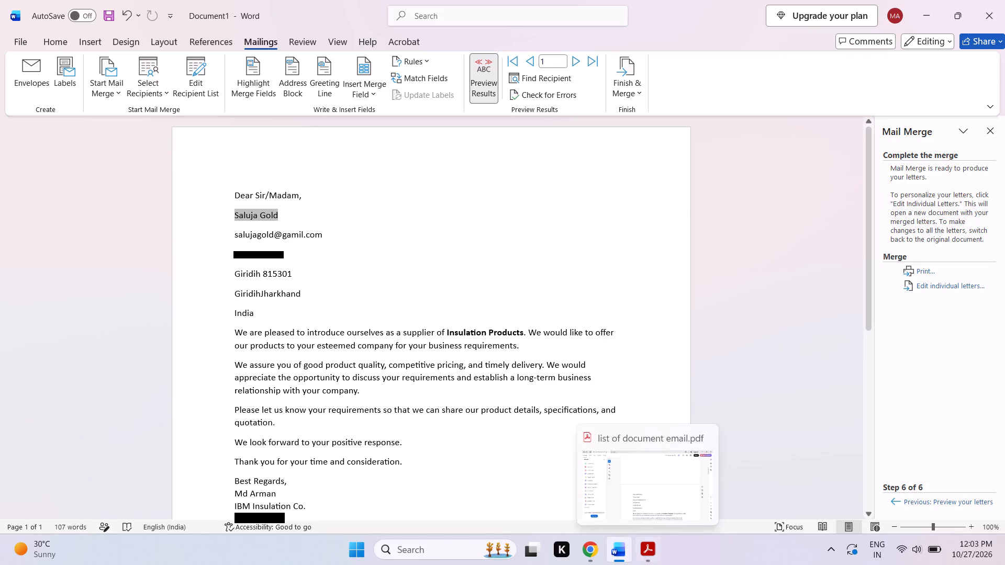
Review the mail merge recipient list, including the ZIP code, country, e-mail and contact number columns, and close it.
click(207, 97)
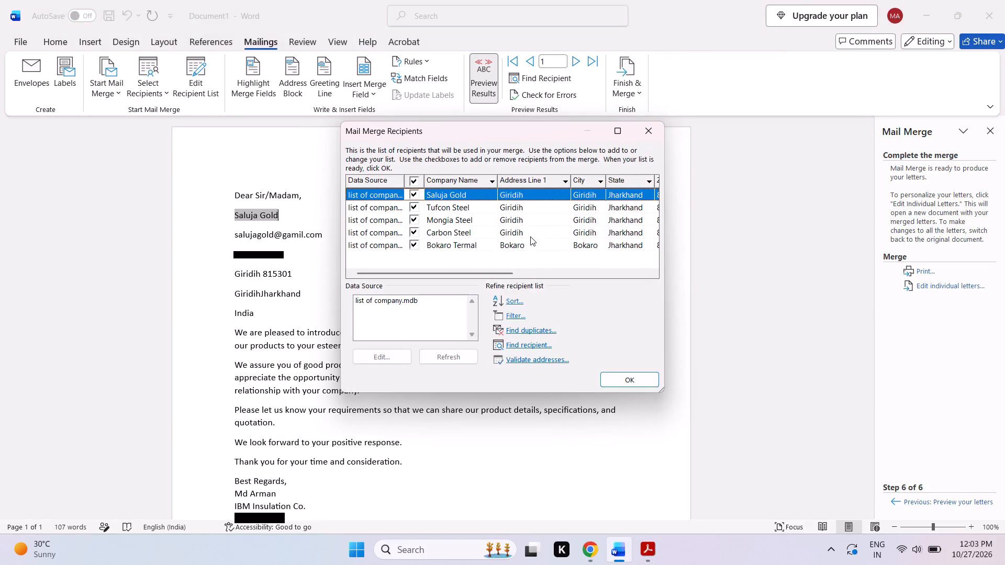
scroll(539, 227, up, 3)
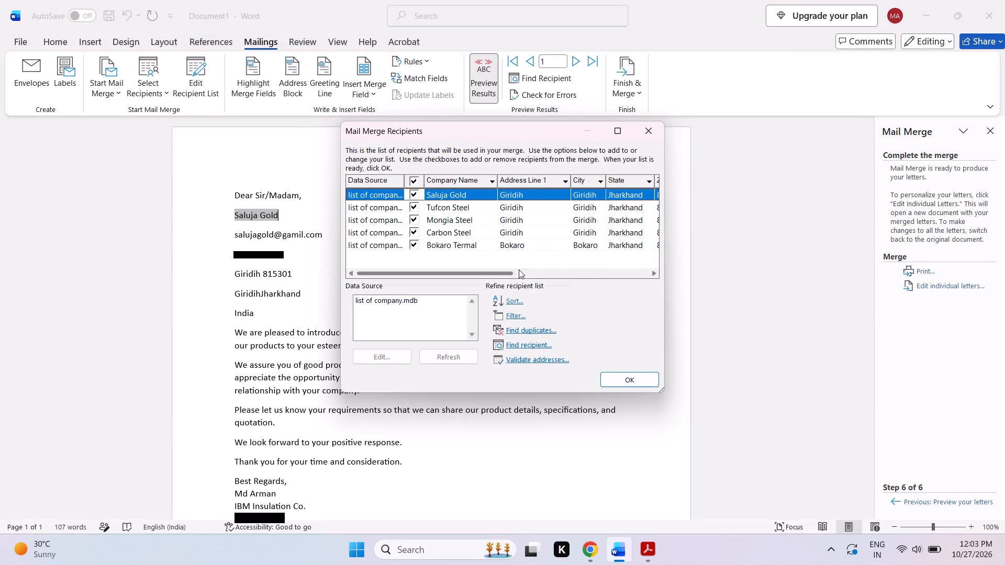
drag(501, 272, 628, 303)
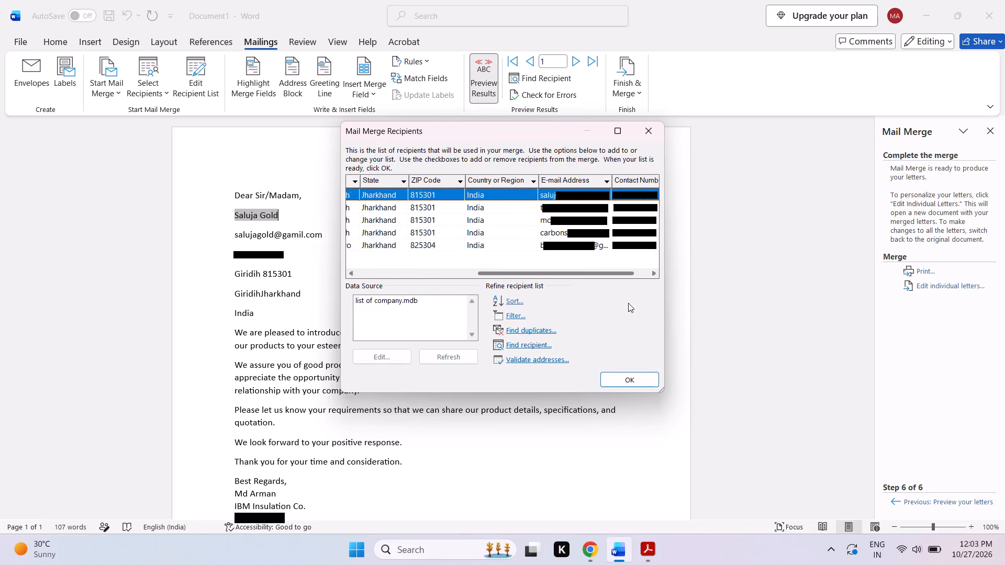
drag(628, 303, 517, 300)
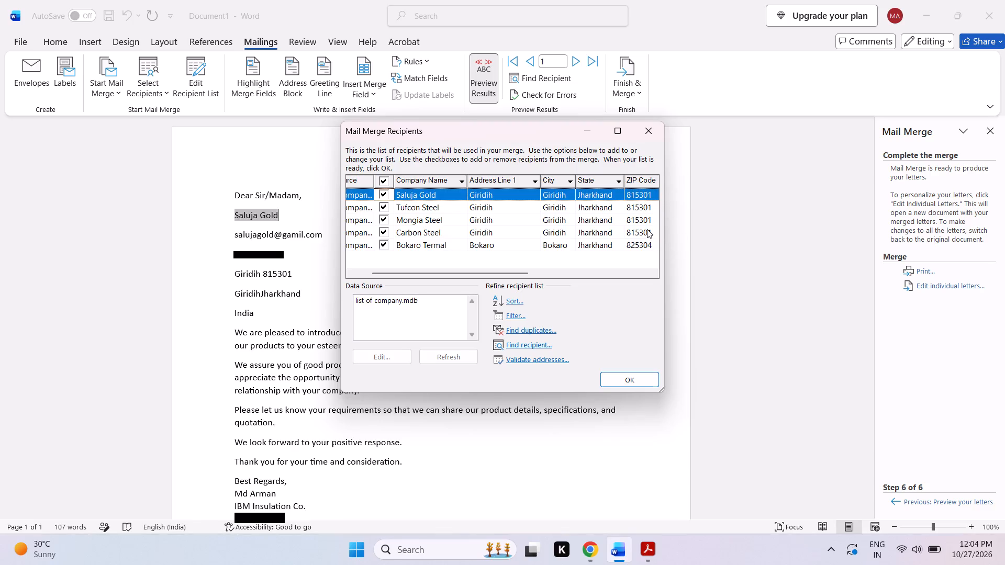
click(649, 135)
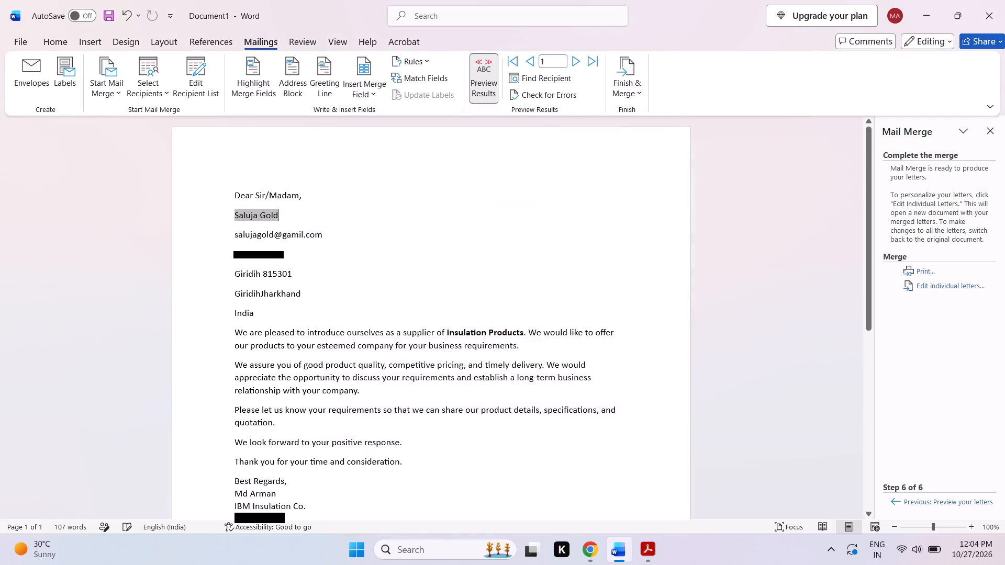
click(719, 294)
click(705, 295)
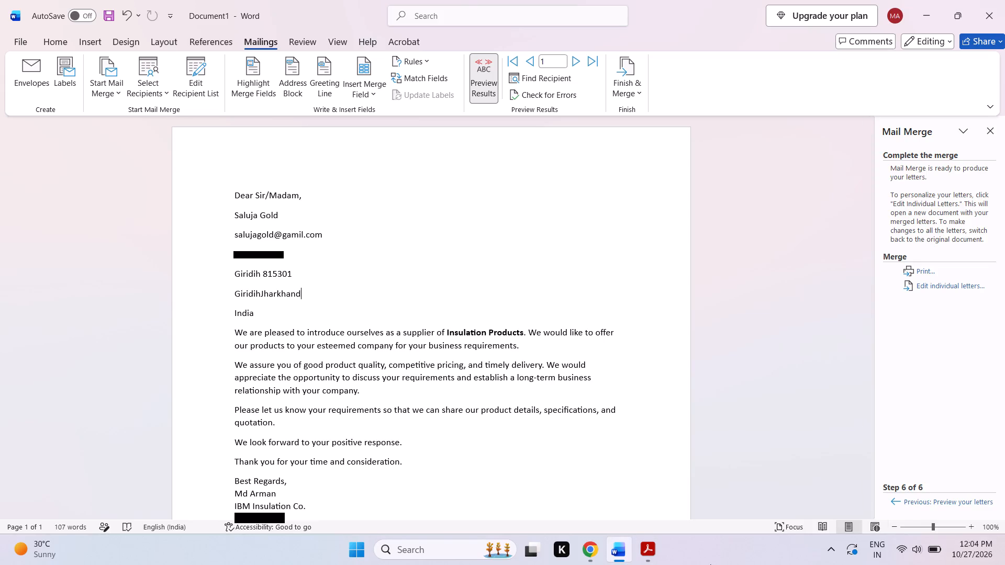
Read through record 1's merged letter down to the signature, and check the same letter with its merge fields displayed.
scroll(452, 564, down, 6)
scroll(1004, 529, down, 6)
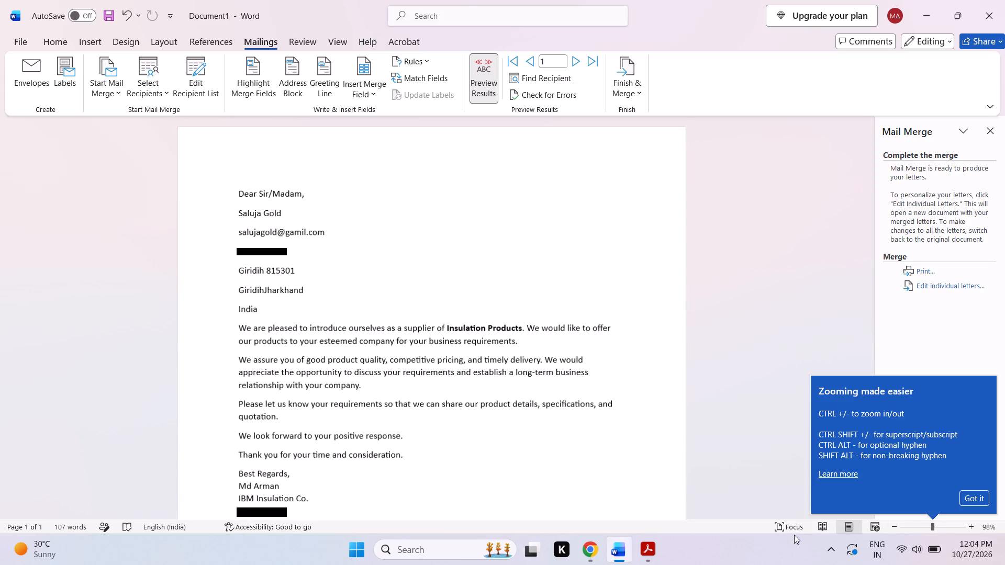
scroll(766, 534, down, 8)
scroll(32, 430, up, 1)
scroll(33, 432, down, 14)
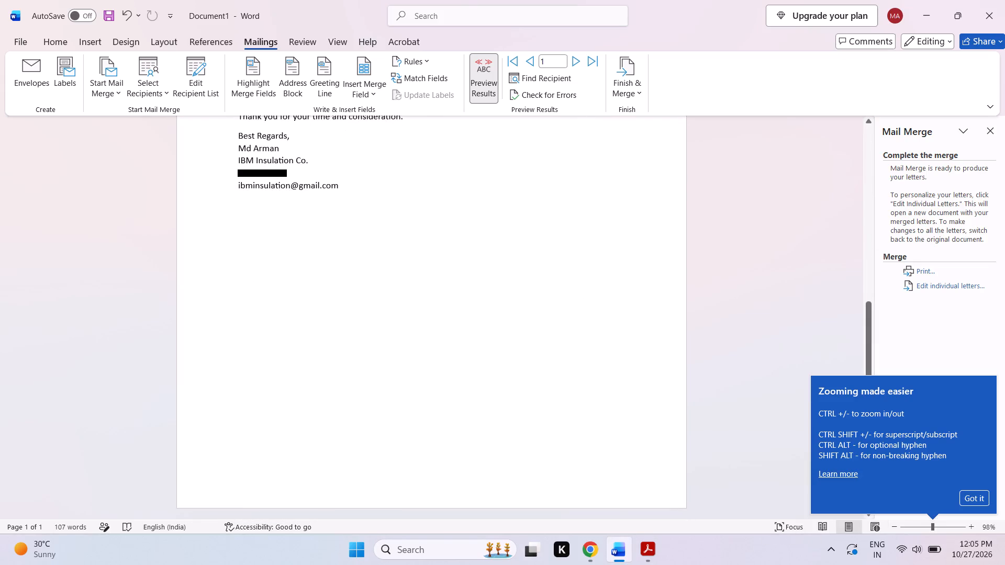
scroll(41, 428, up, 17)
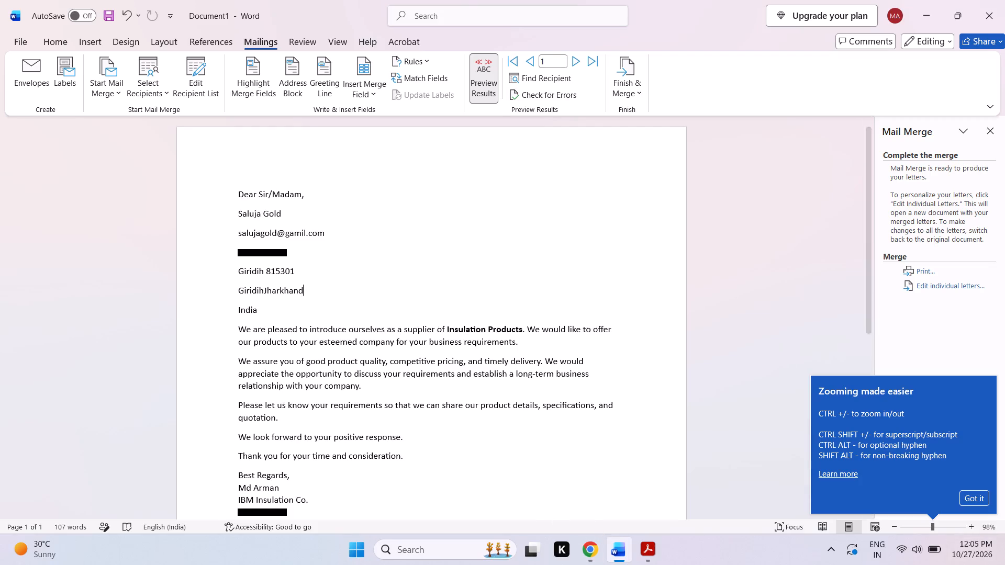
click(474, 69)
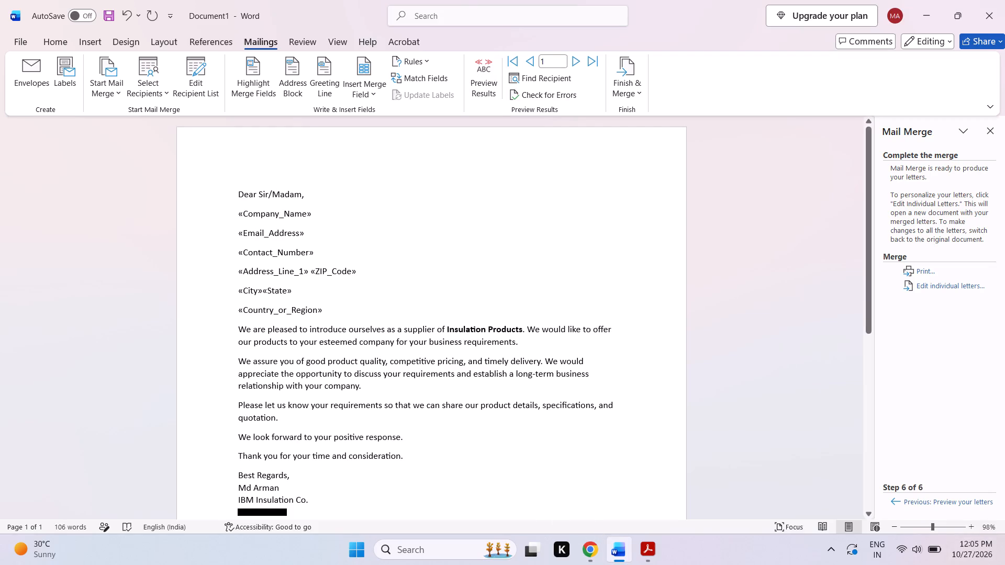
scroll(318, 263, down, 1)
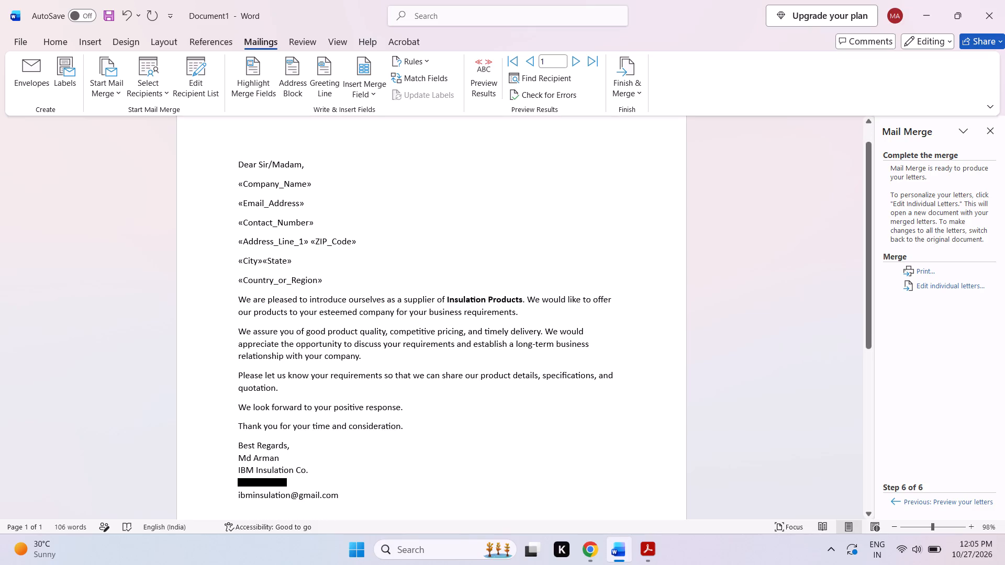
scroll(318, 263, up, 1)
Examine the recipient list's company names and address columns again, and close it without changes.
click(200, 81)
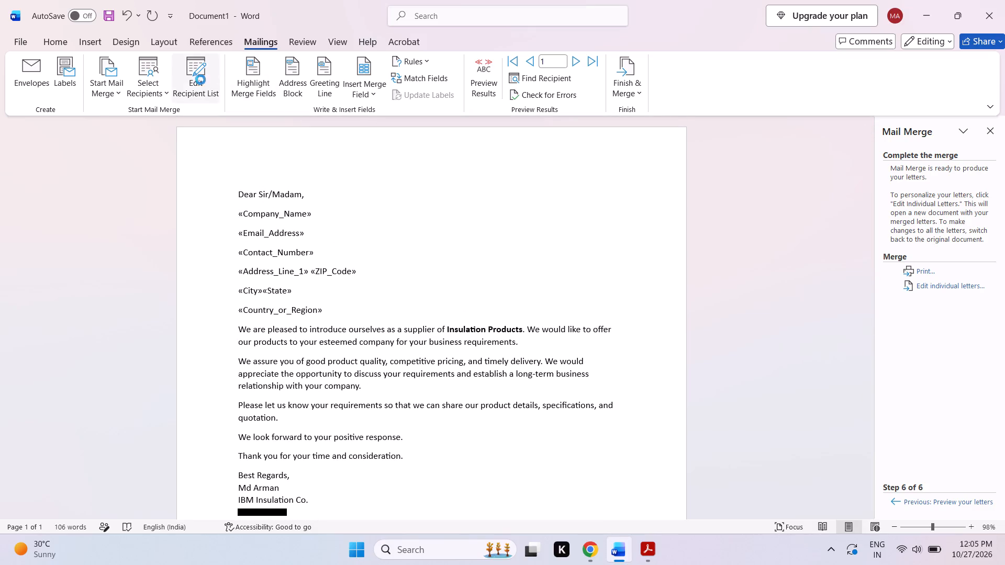
scroll(486, 231, down, 1)
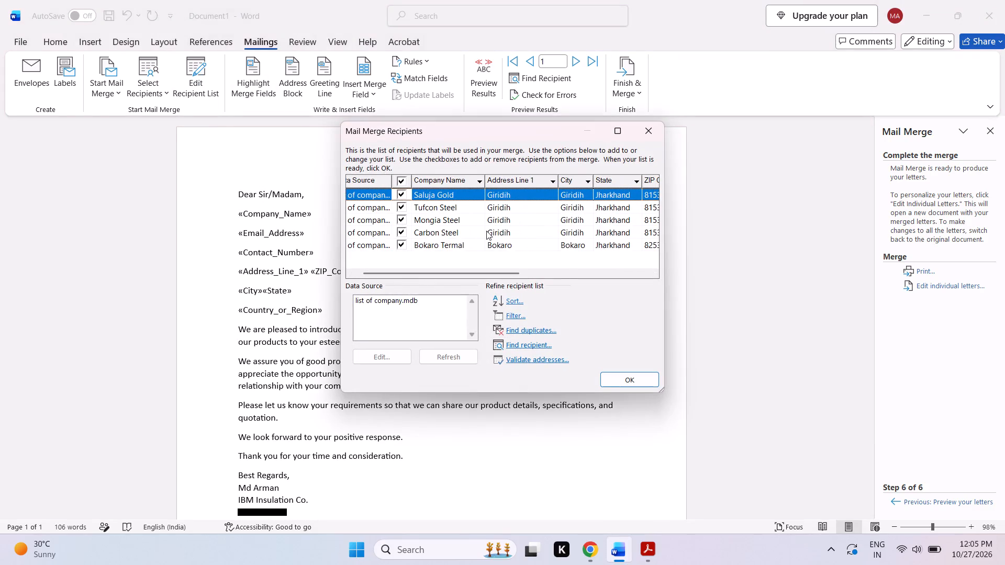
scroll(486, 231, down, 2)
scroll(476, 233, up, 5)
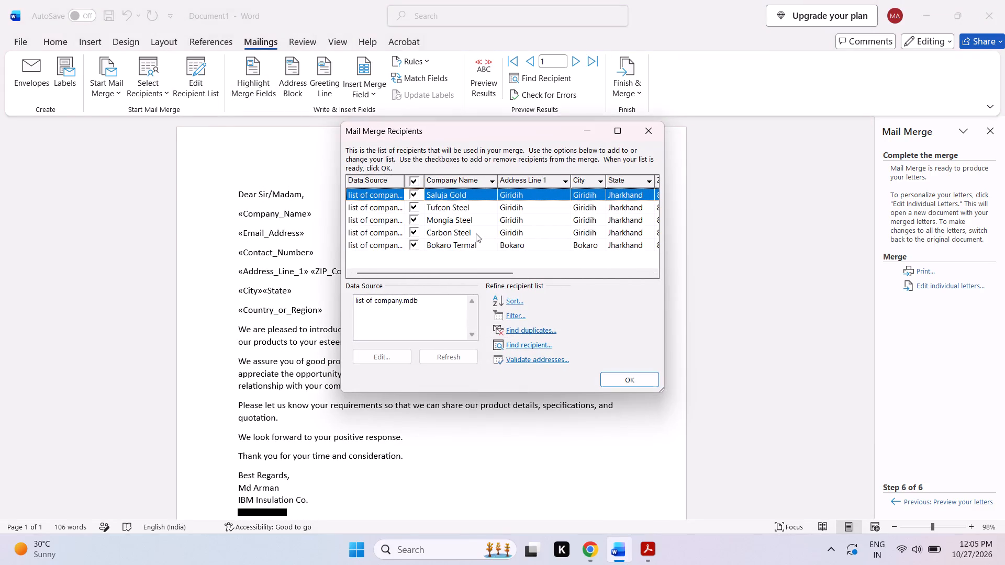
scroll(476, 233, up, 2)
key(0)
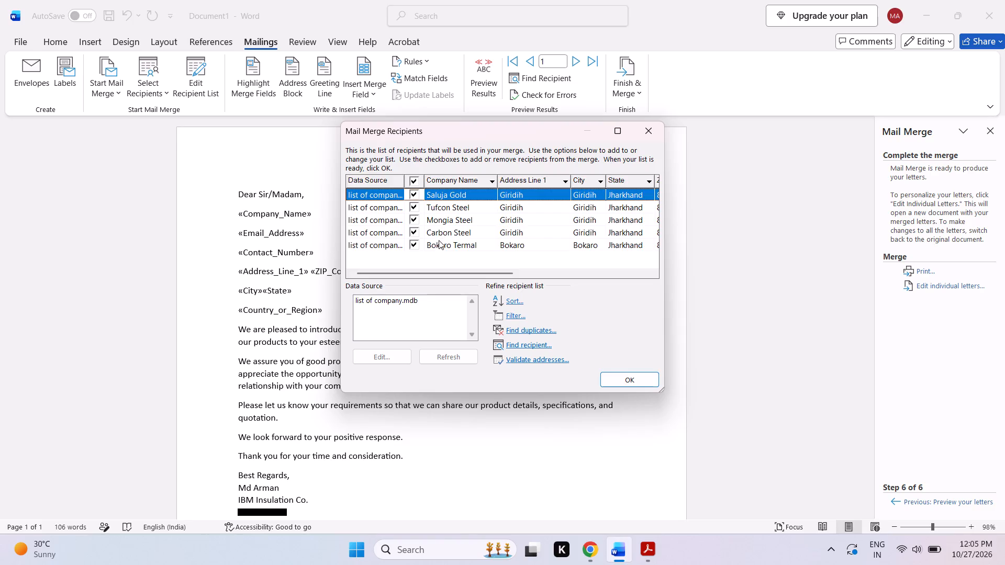
scroll(443, 251, down, 3)
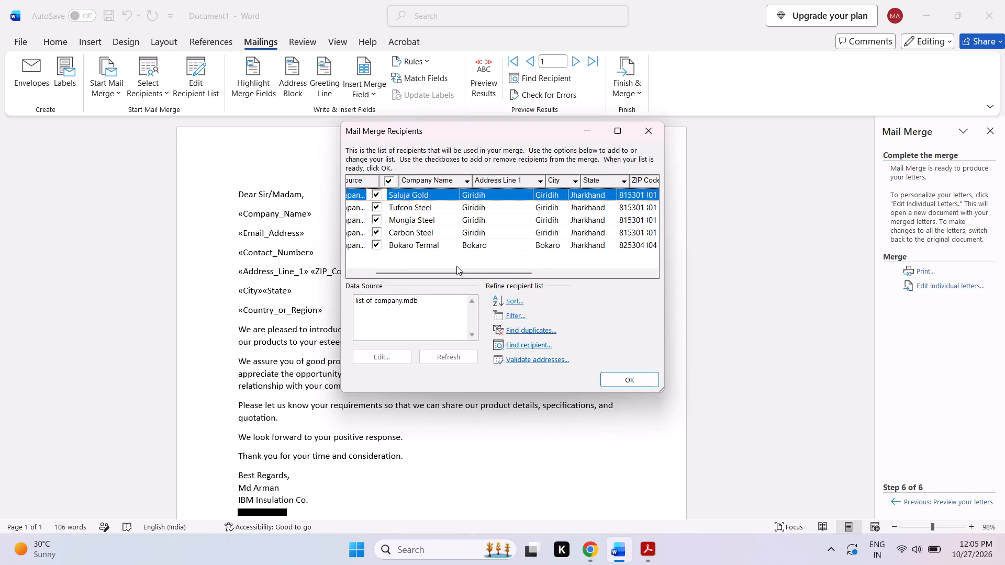
scroll(472, 261, down, 3)
scroll(467, 259, up, 5)
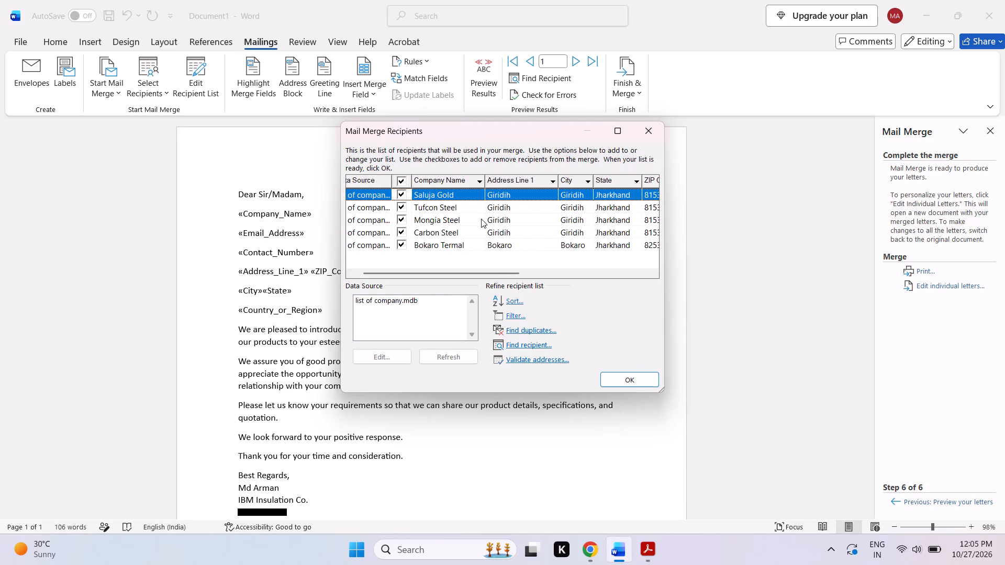
scroll(394, 202, up, 4)
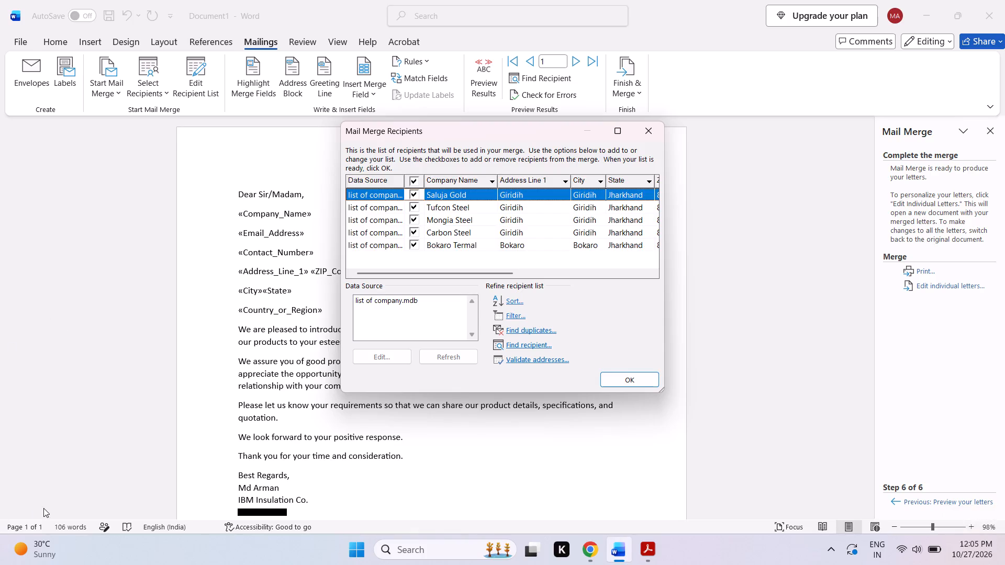
click(0, 500)
click(638, 137)
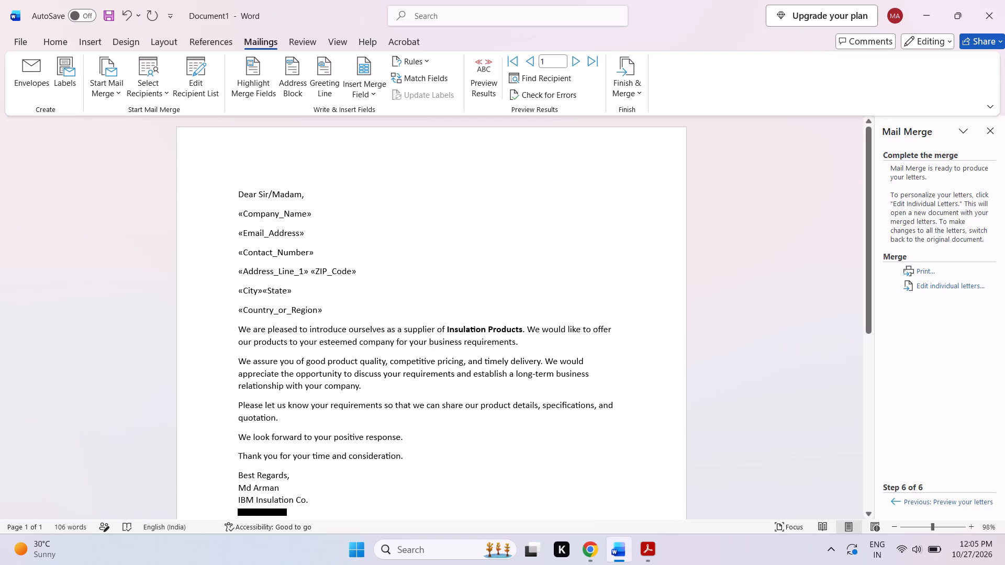
Preview the merged results again and go through each recipient's letter from record 1 to record 5.
click(480, 59)
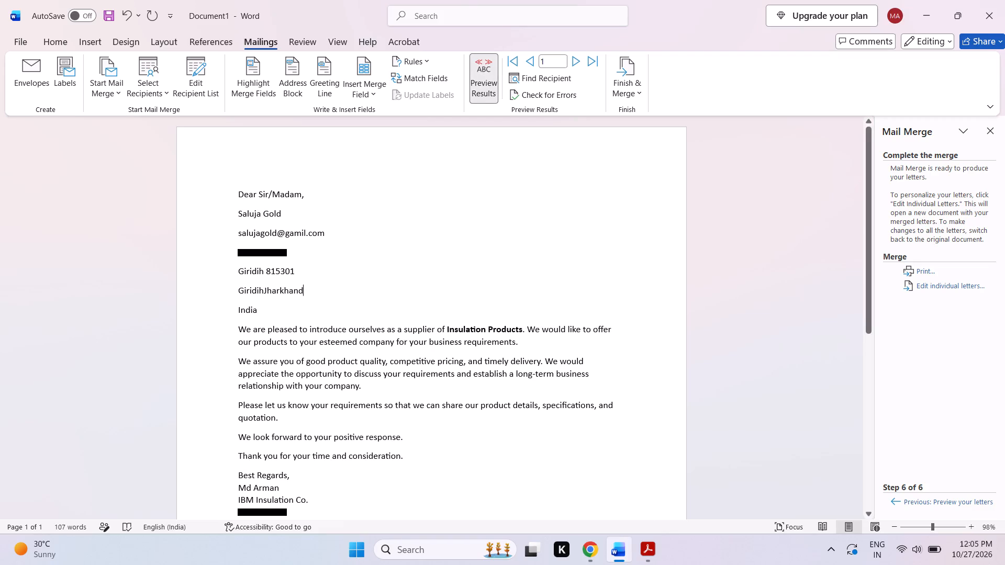
click(573, 60)
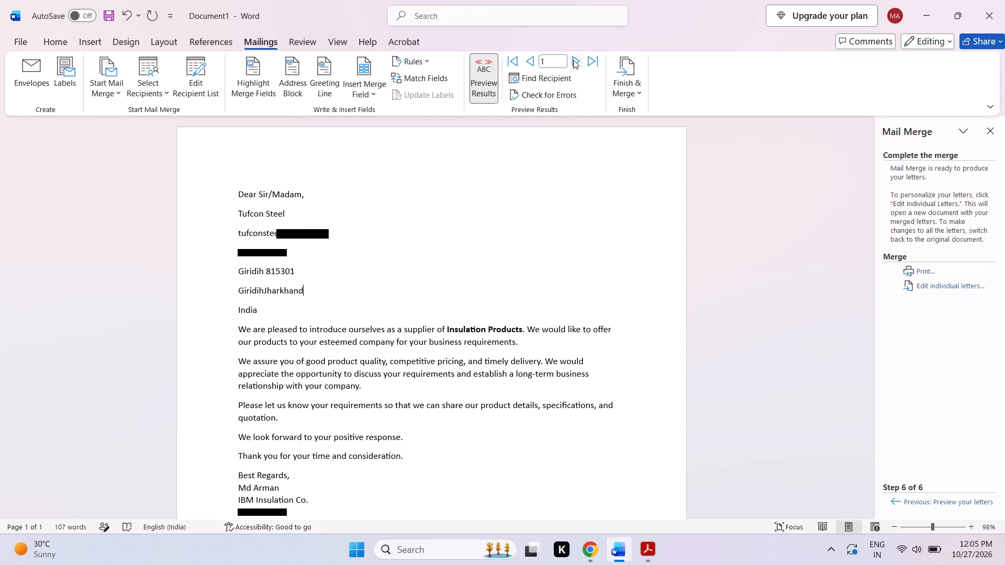
click(573, 60)
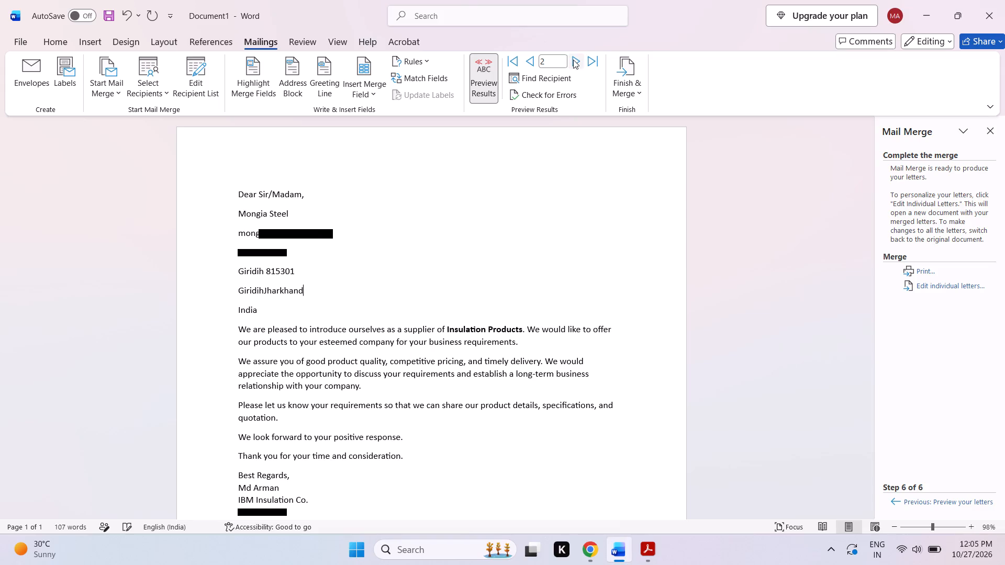
click(573, 60)
click(573, 60)
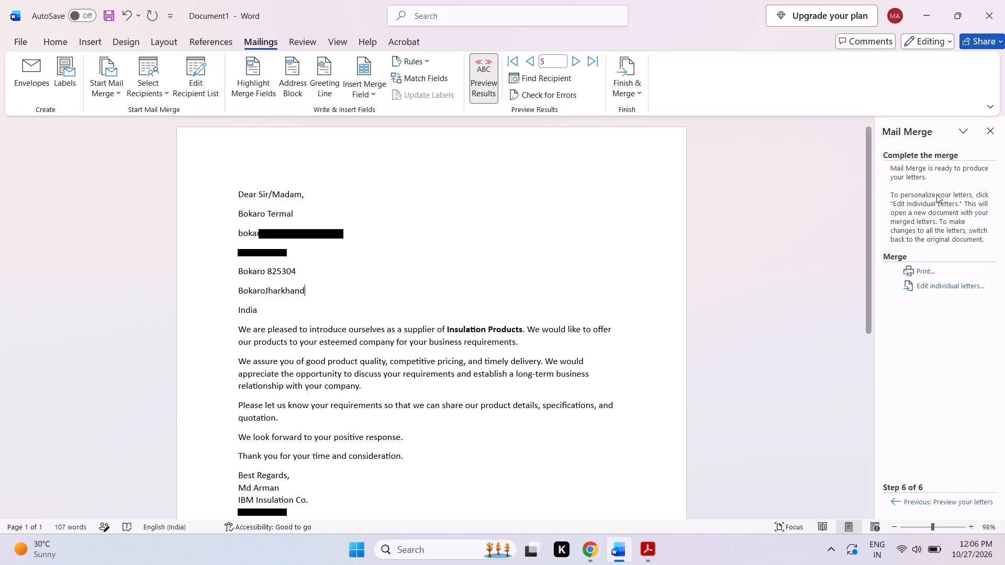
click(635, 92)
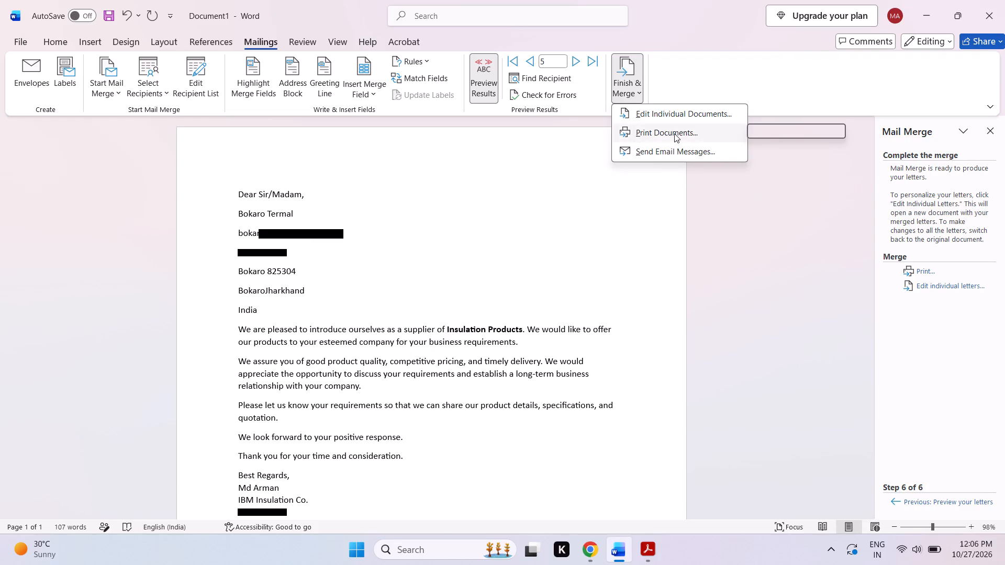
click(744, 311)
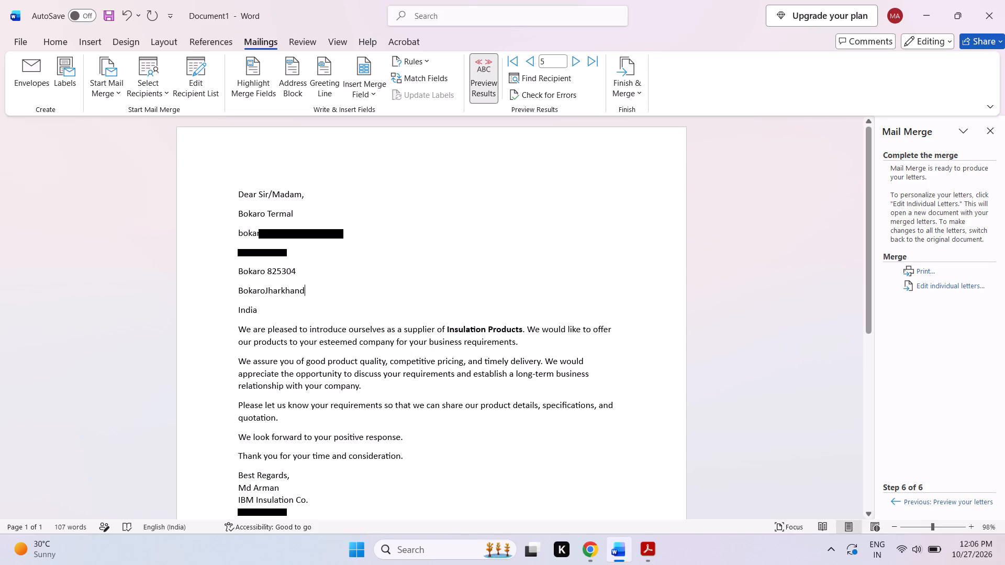
Save the merge document as "Dear Sir" in the OneDrive Documents folder.
key(ctrl+s)
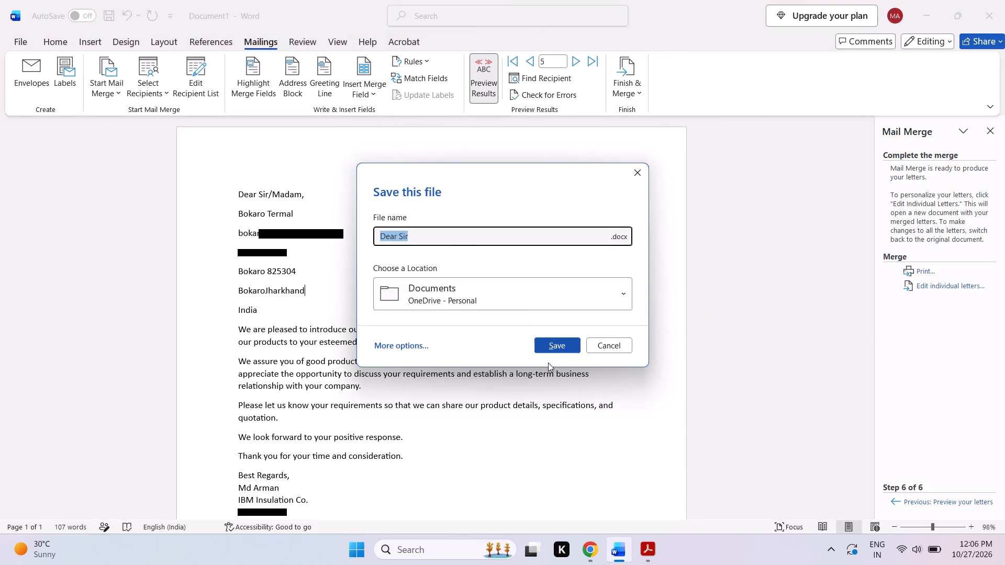
click(553, 351)
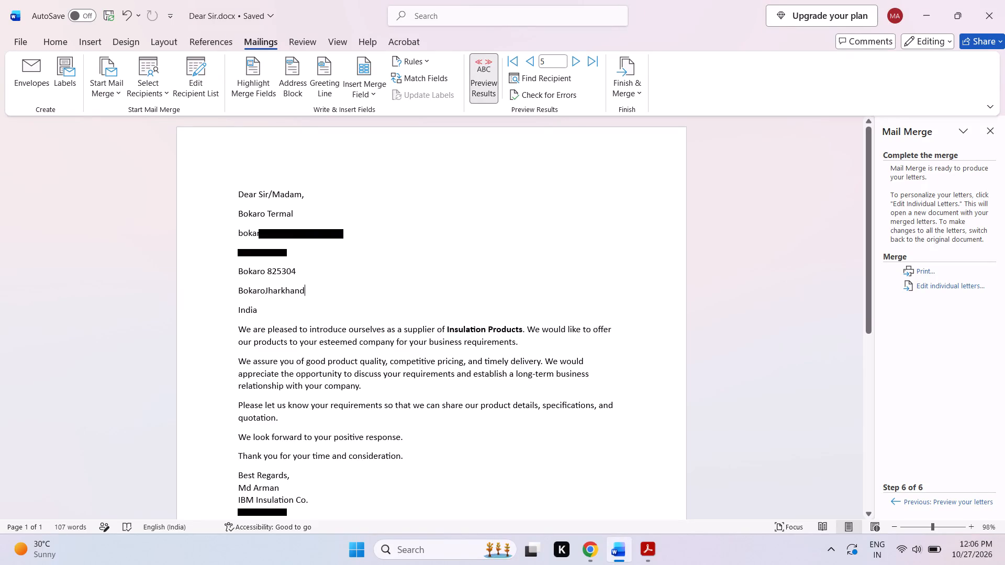
Dismiss the Mail Merge pane and close the saved letter document in Word.
click(991, 137)
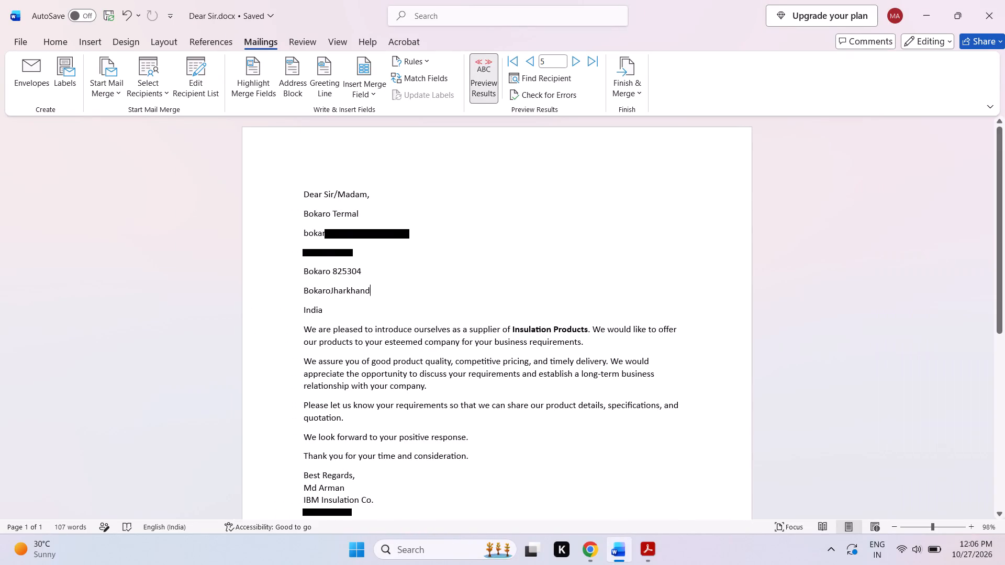
scroll(353, 244, up, 2)
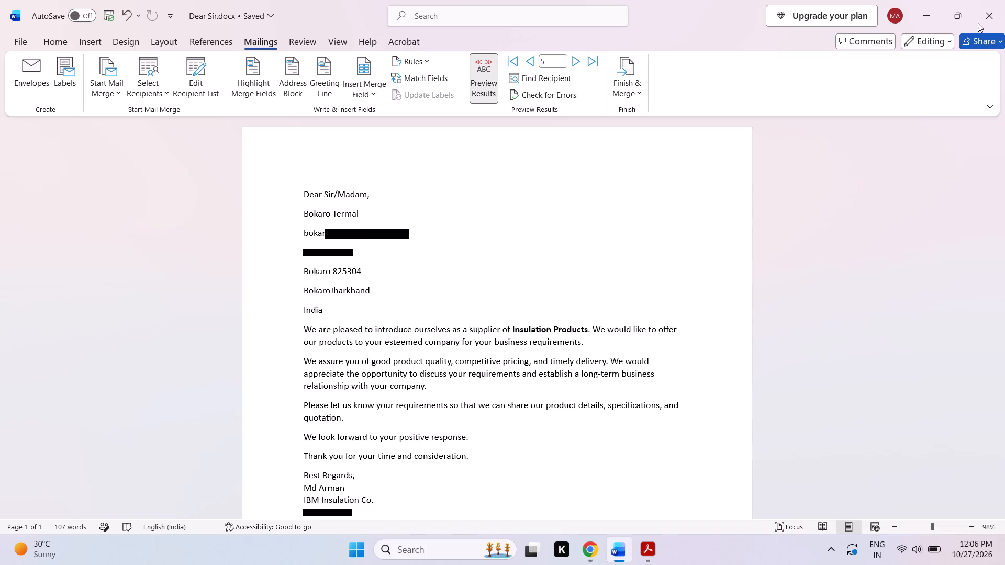